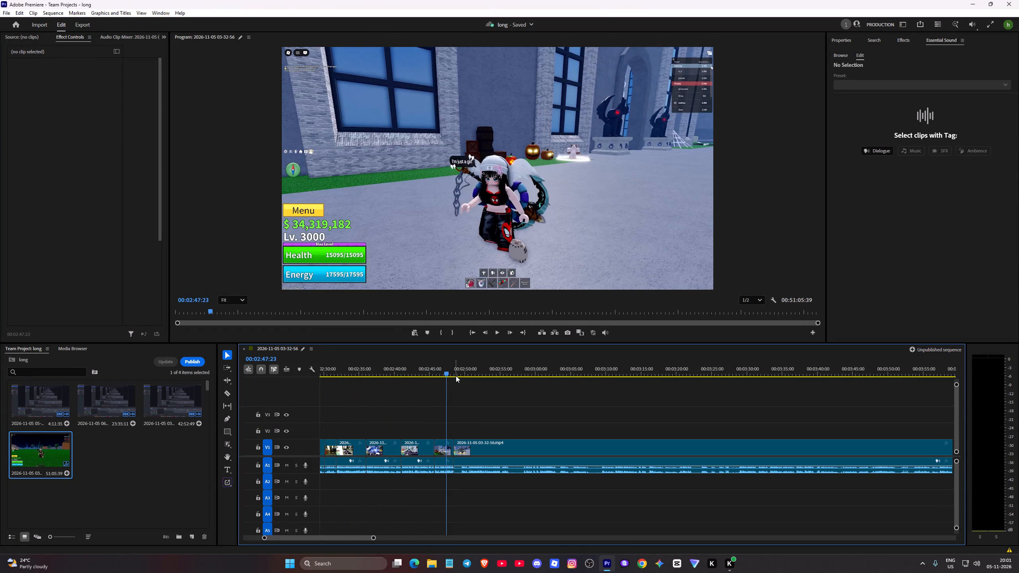
# Play back the sequence from about 00:02:47 to review the gameplay footage there.
pyautogui.press('space')
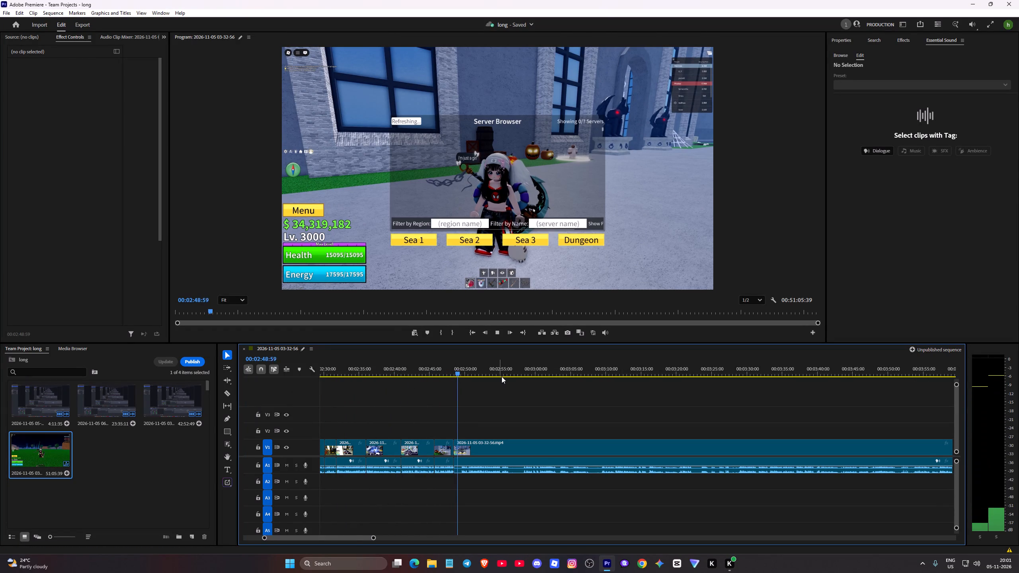
pyautogui.press('space')
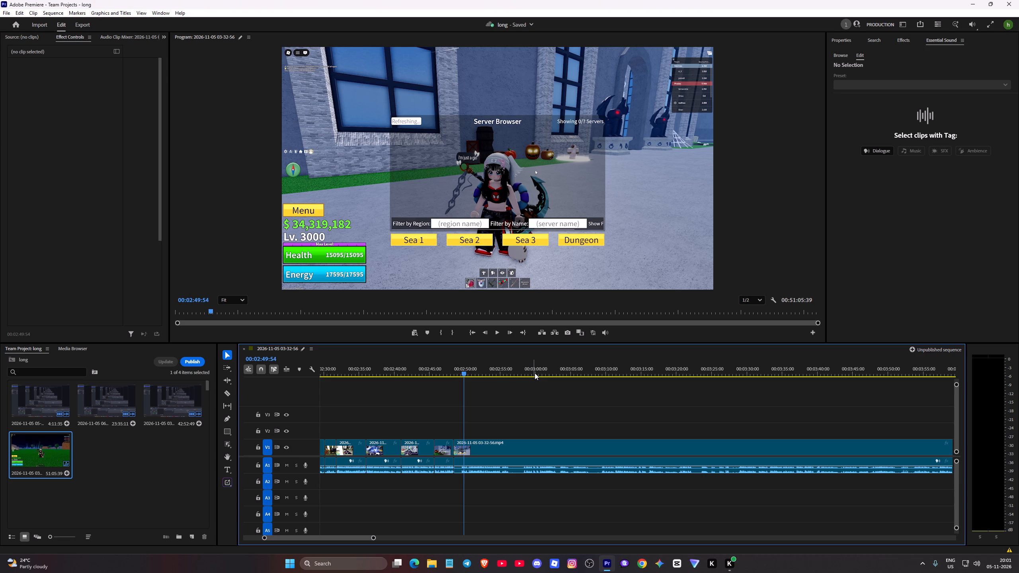
pyautogui.press('space')
pyautogui.press('space')
# Return the playhead to the sequence start at 00:00:00:00 and review the opening footage in full screen.
pyautogui.click(357, 374)
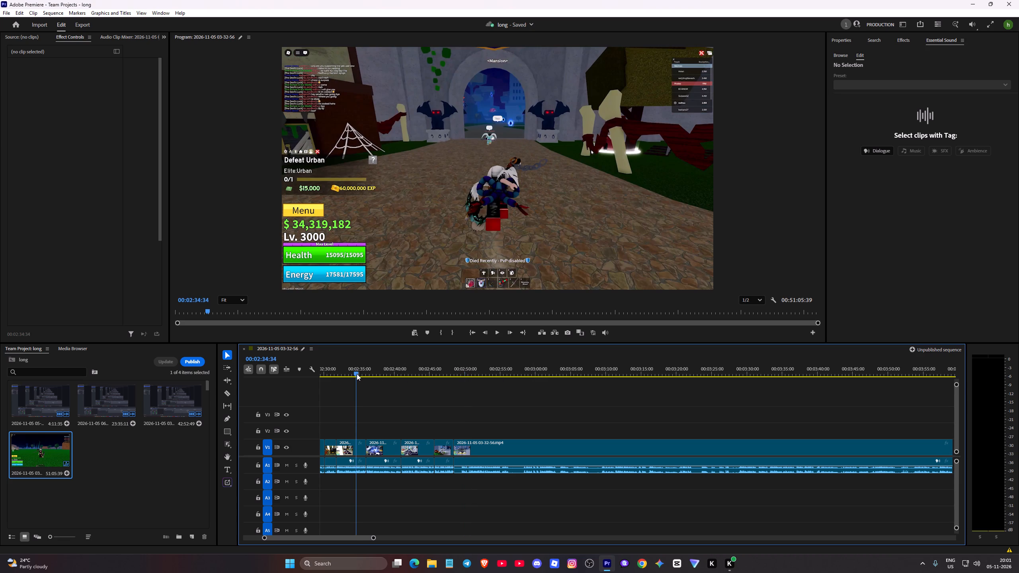
pyautogui.moveTo(357, 374); pyautogui.dragTo(273, 377)
pyautogui.moveTo(356, 373); pyautogui.dragTo(0, 462)
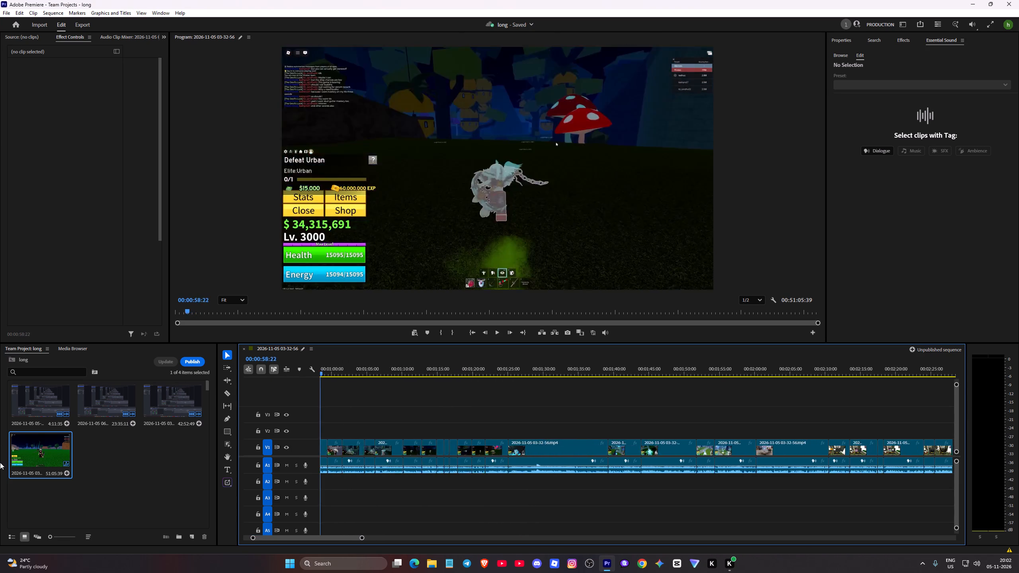
pyautogui.moveTo(0, 462); pyautogui.dragTo(0, 515)
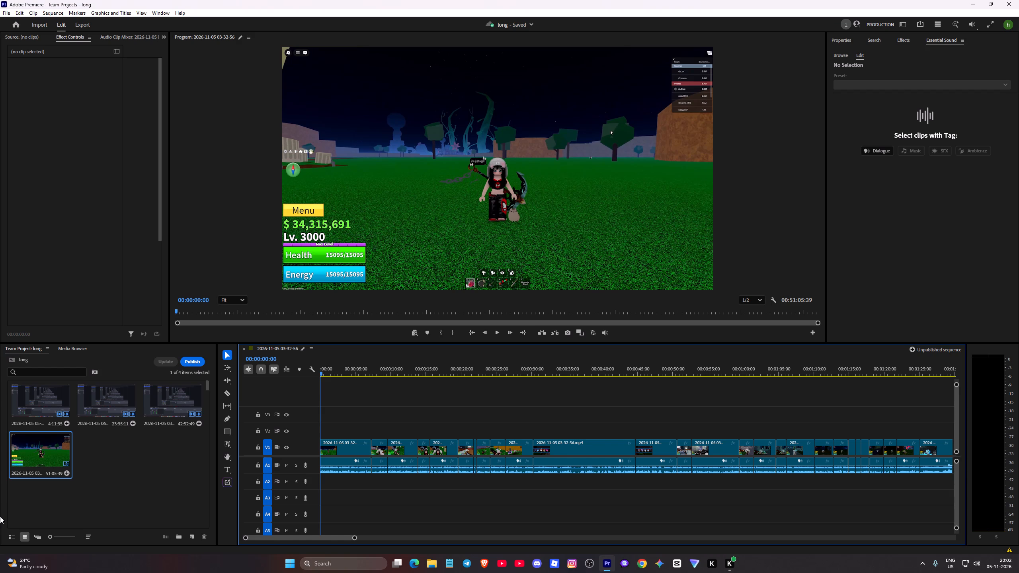
pyautogui.click(990, 25)
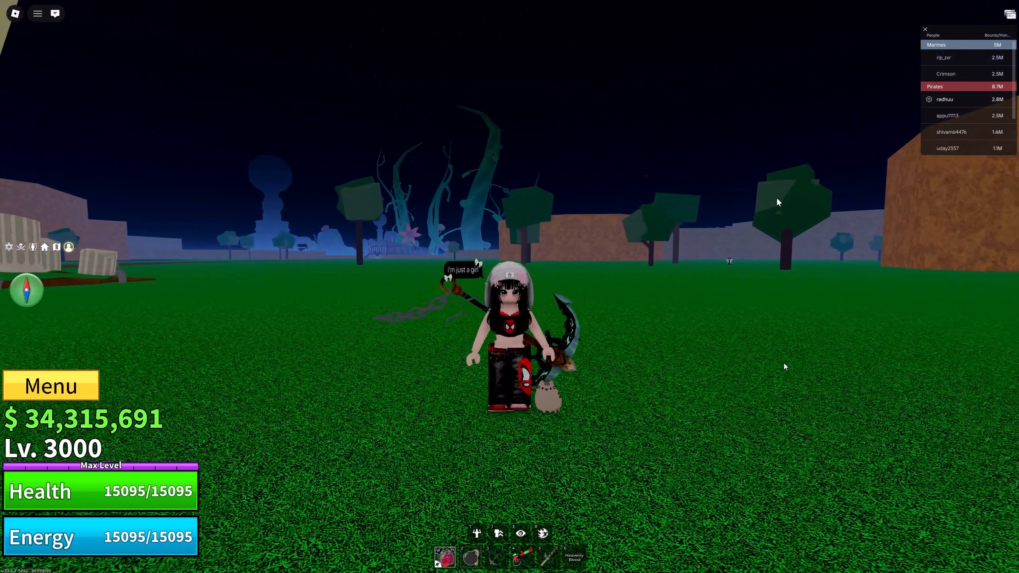
pyautogui.press('space')
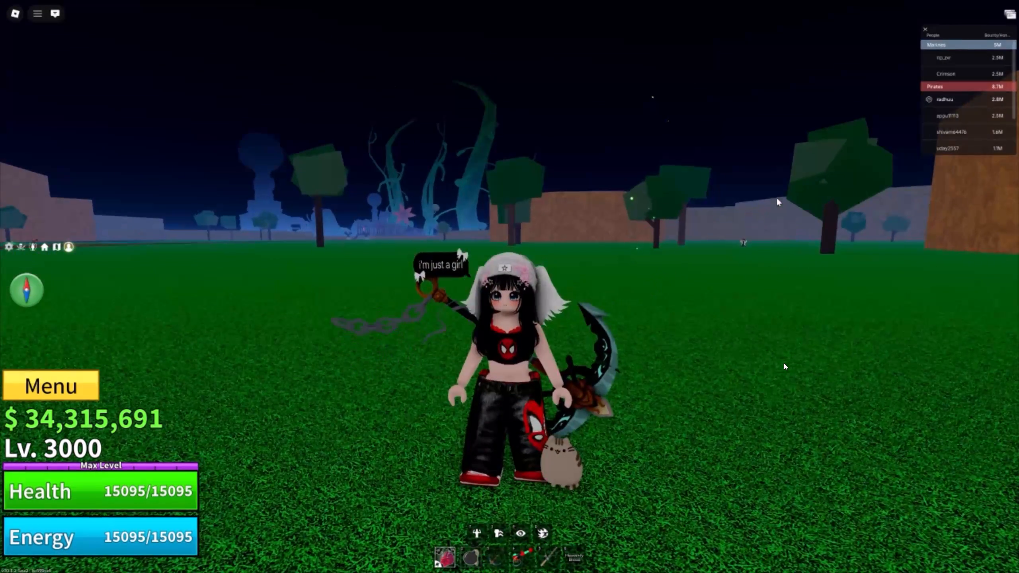
pyautogui.press('space')
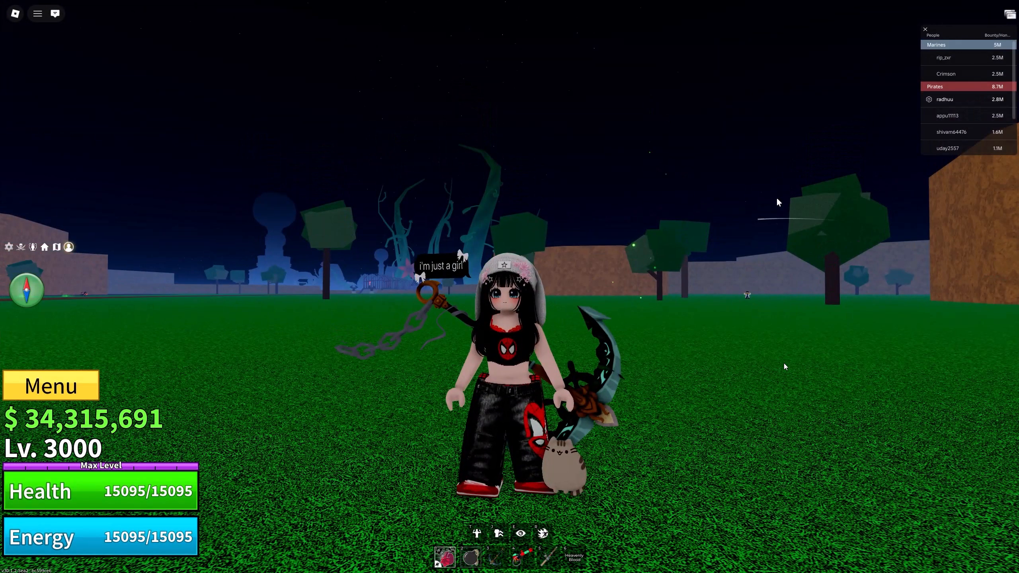
pyautogui.press('space')
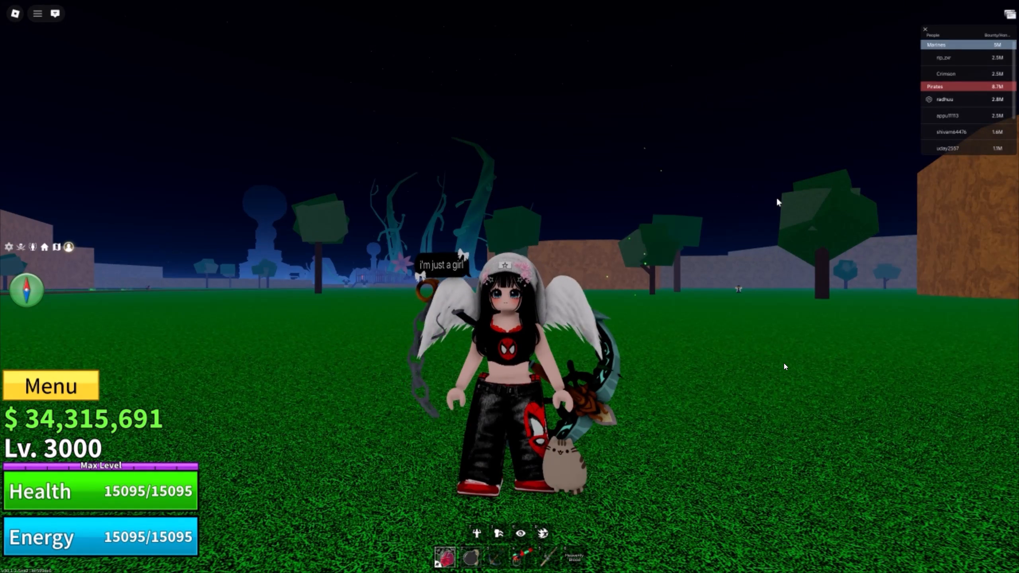
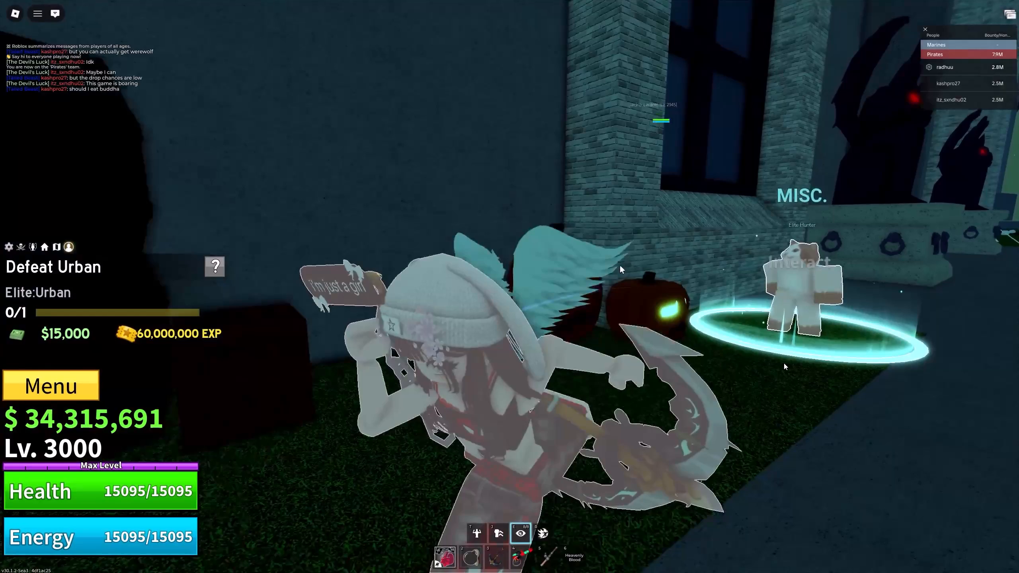
# Resume full-screen playback to continue reviewing the gameplay footage near the Elite Hunter during the Defeat Urban quest.
pyautogui.press('space')
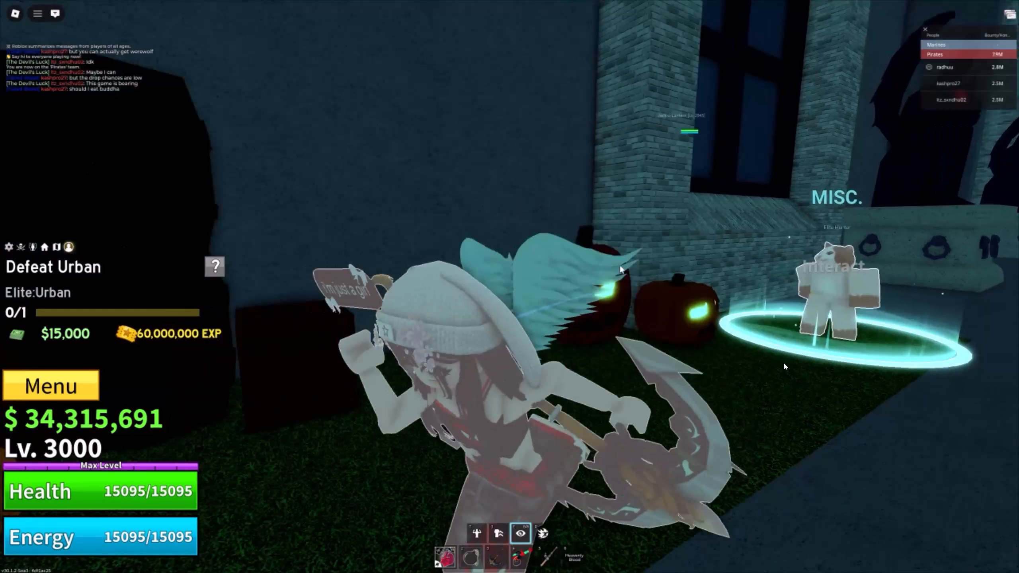
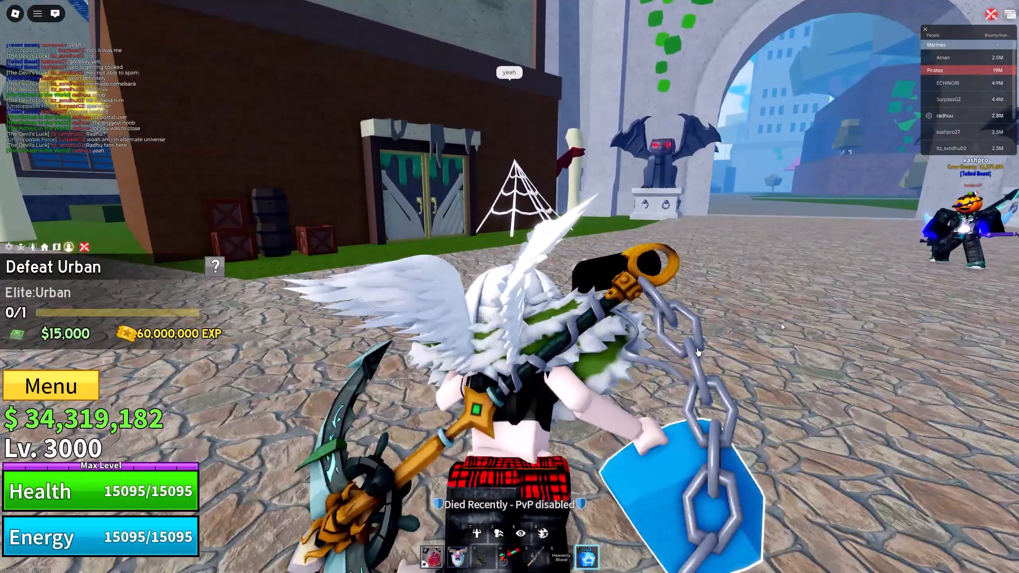
# Step back through the full-screen footage to re-examine the scene where the character holds the blue Blox Fruit.
pyautogui.press('Left')
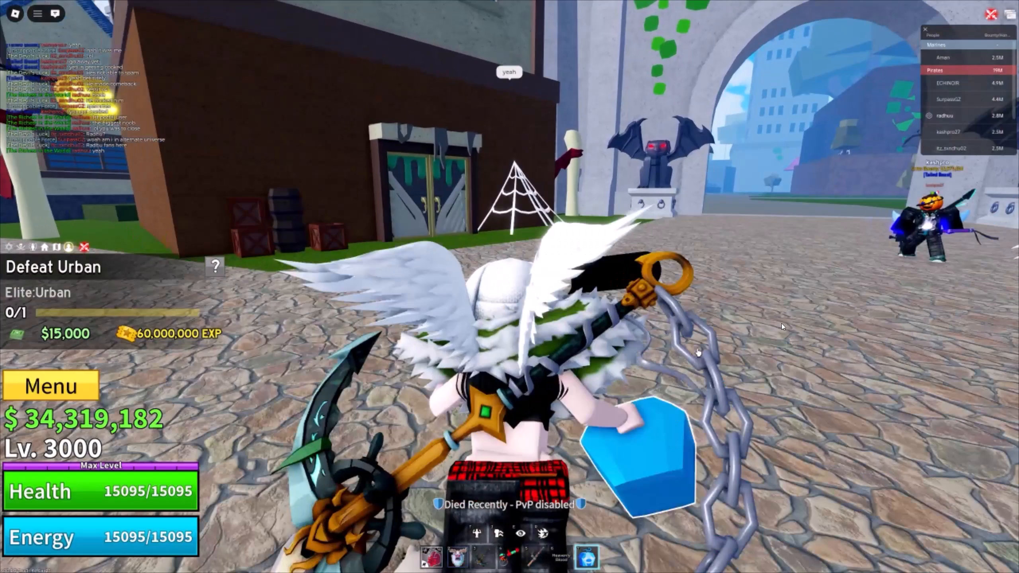
pyautogui.press('Left')
pyautogui.press('Left')
pyautogui.press('Left')
pyautogui.press('Left')
pyautogui.press('Left')
pyautogui.press('Left')
pyautogui.press('Left')
pyautogui.press('Left')
pyautogui.press('Left')
pyautogui.press('Left')
pyautogui.press('Left')
pyautogui.press('Left')
pyautogui.press('Left')
pyautogui.press('Left')
pyautogui.press('Left')
pyautogui.press('Left')
pyautogui.press('Left')
pyautogui.press('Left')
pyautogui.press('Left')
pyautogui.press('Left')
pyautogui.press('Left')
pyautogui.press('Left')
pyautogui.press('Left')
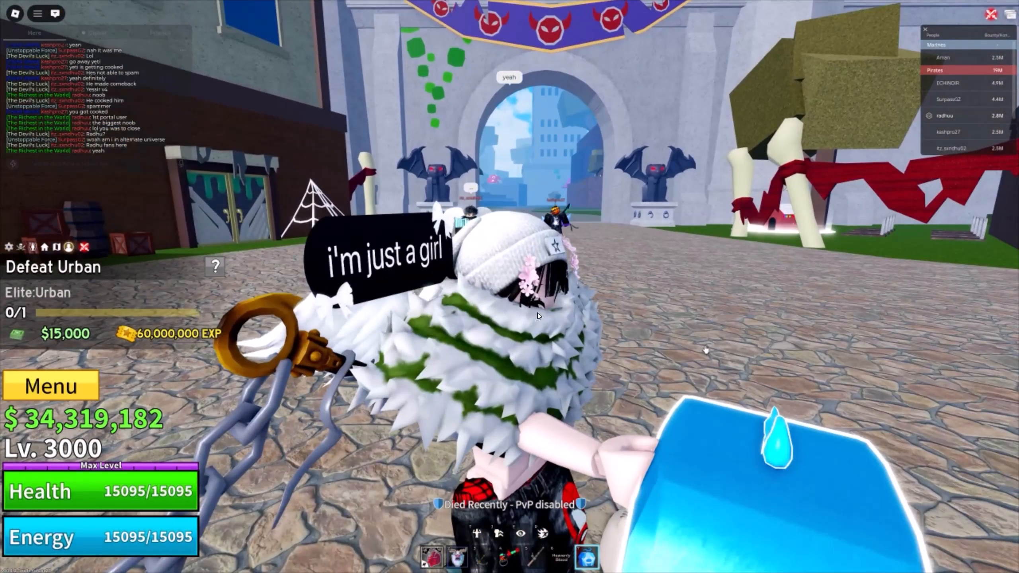
pyautogui.click(456, 505)
pyautogui.press('Left')
pyautogui.press('Left')
pyautogui.press('Left')
pyautogui.press('Left')
pyautogui.press('Left')
pyautogui.press('Left')
pyautogui.press('Left')
pyautogui.press('Left')
pyautogui.press('Left')
pyautogui.press('Left')
pyautogui.press('Left')
pyautogui.press('Left')
pyautogui.press('Left')
pyautogui.press('Left')
pyautogui.press('Left')
pyautogui.press('Left')
pyautogui.press('Left')
pyautogui.press('Left')
pyautogui.press('Left')
pyautogui.press('Left')
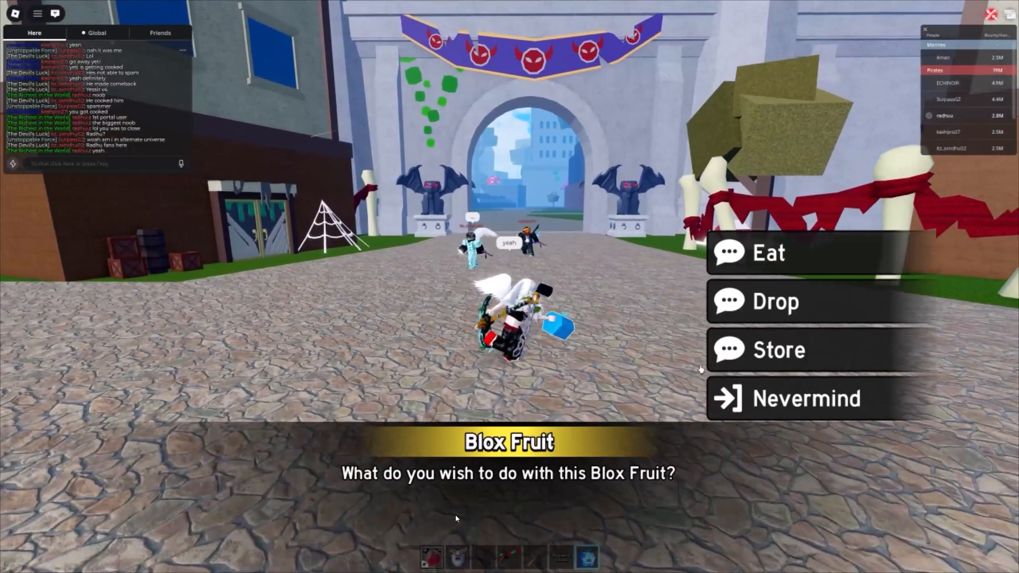
# Review the full-screen footage from the Blox Fruit prompt through the treasure trade to the Server Browser, and exit full screen.
pyautogui.press('space')
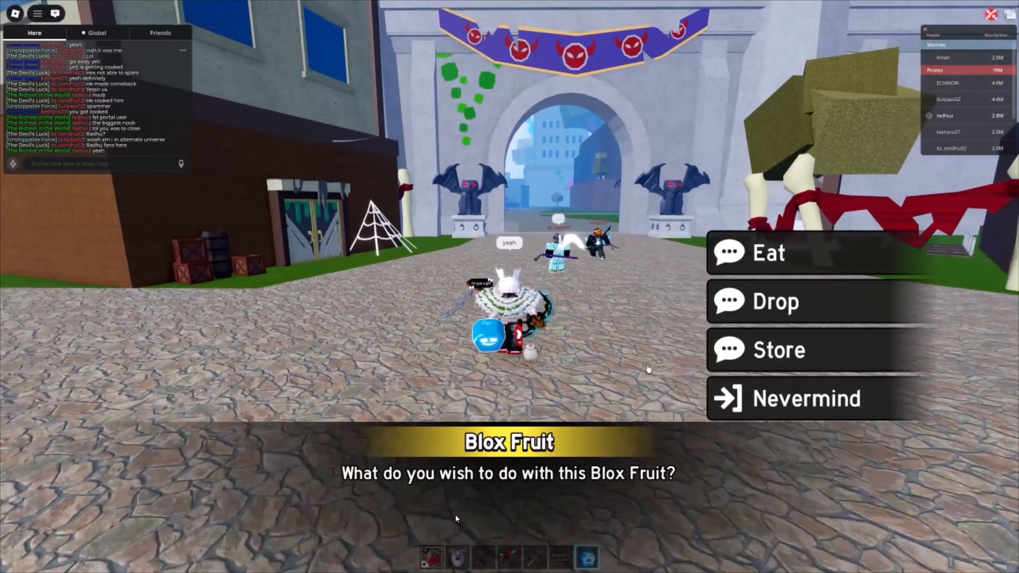
pyautogui.click(455, 479)
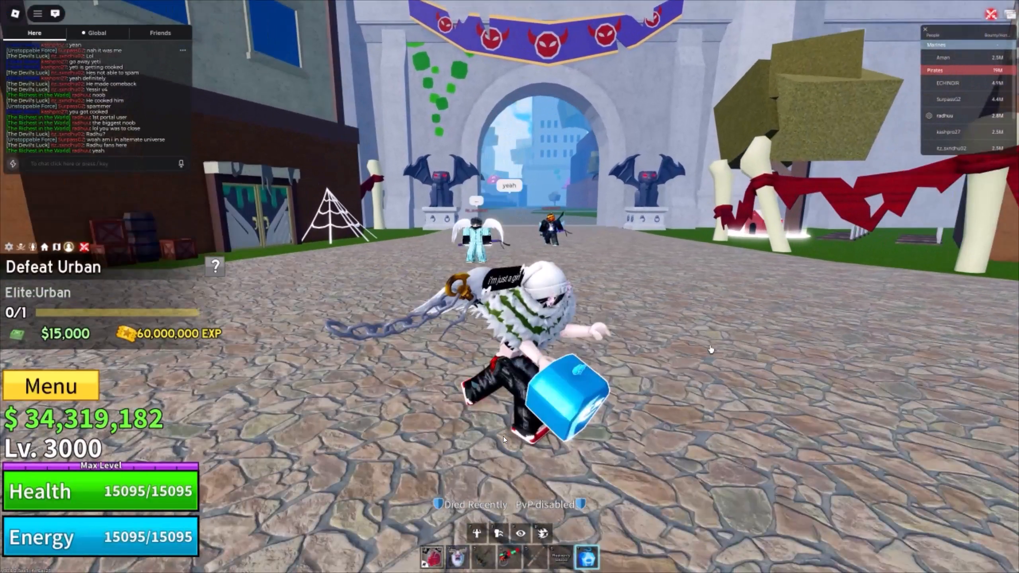
pyautogui.press('space')
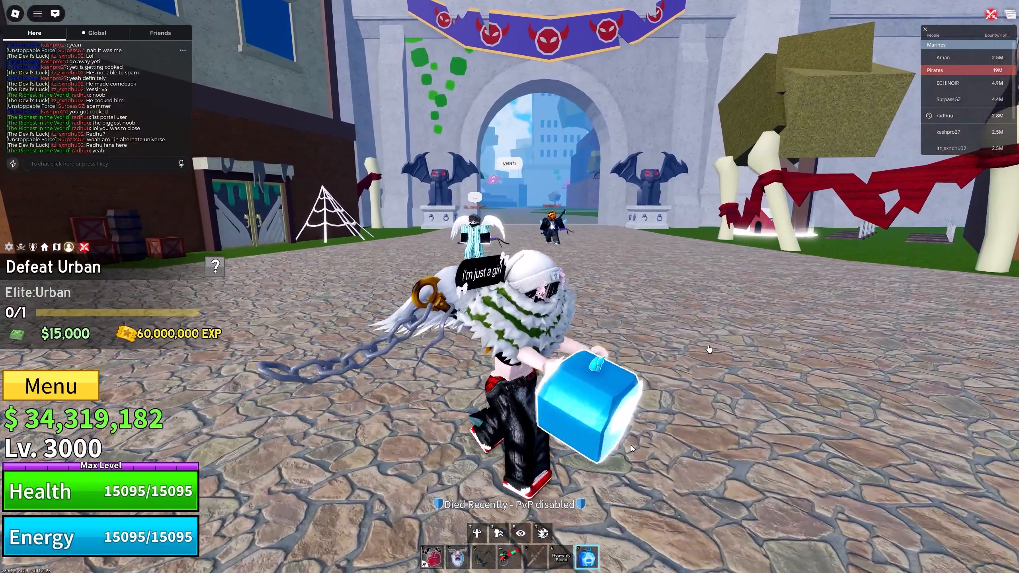
pyautogui.press('space')
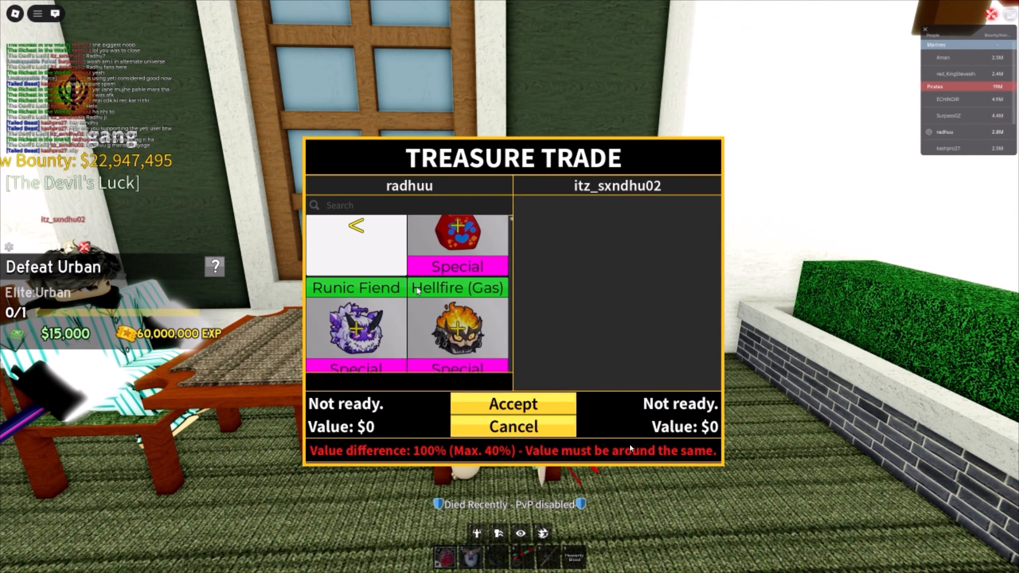
pyautogui.press('space')
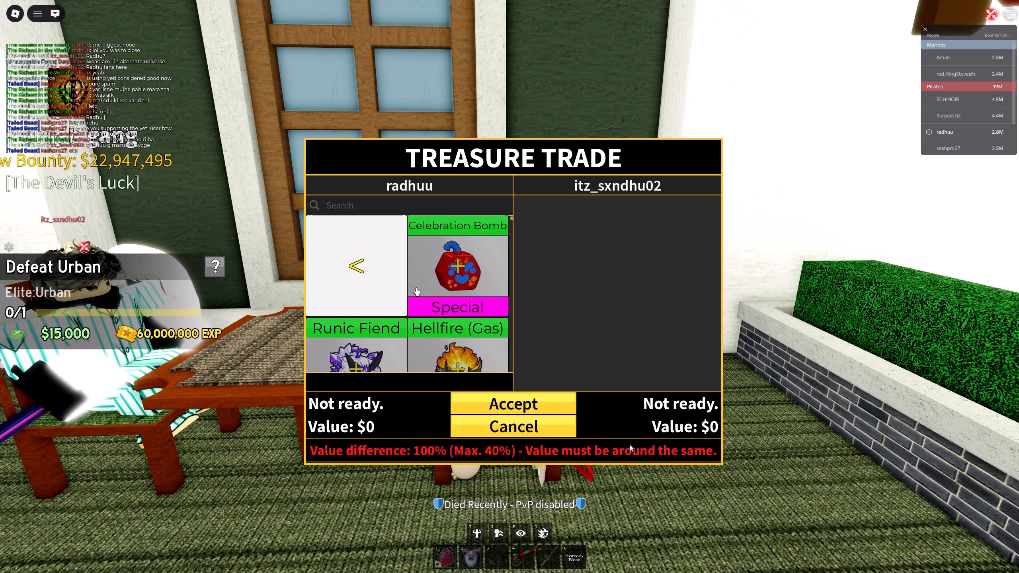
pyautogui.press('space')
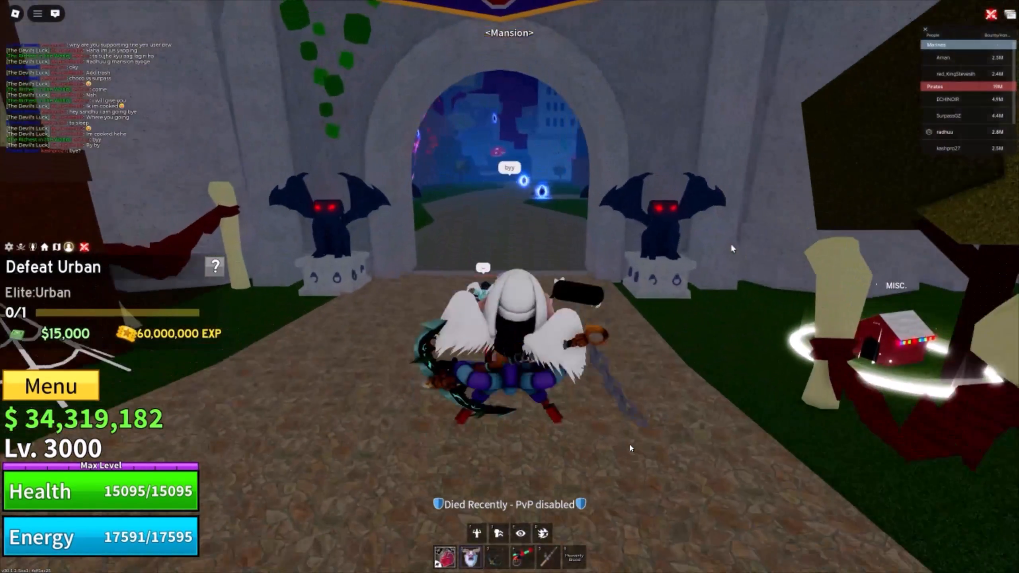
pyautogui.press('space')
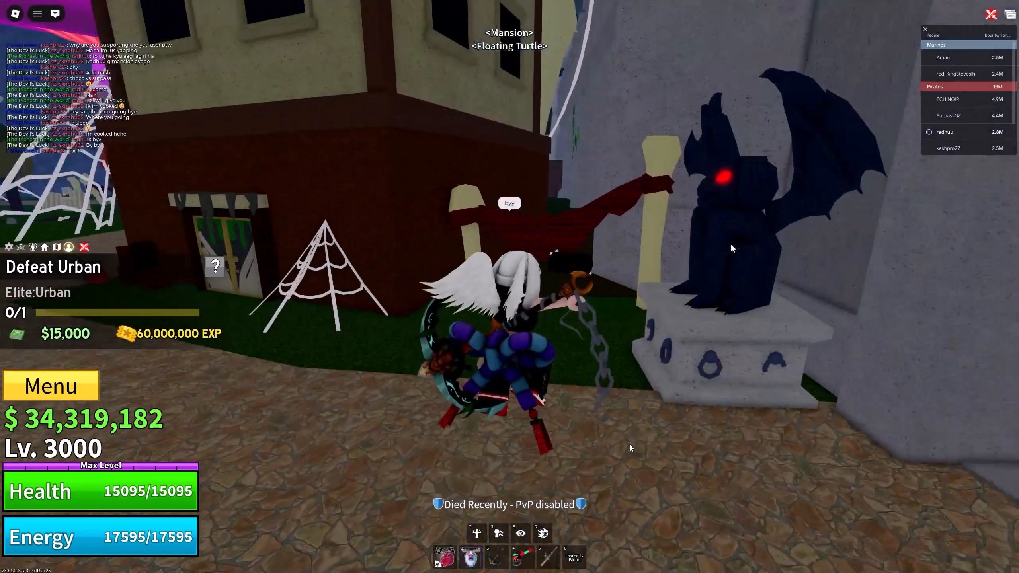
pyautogui.press('space')
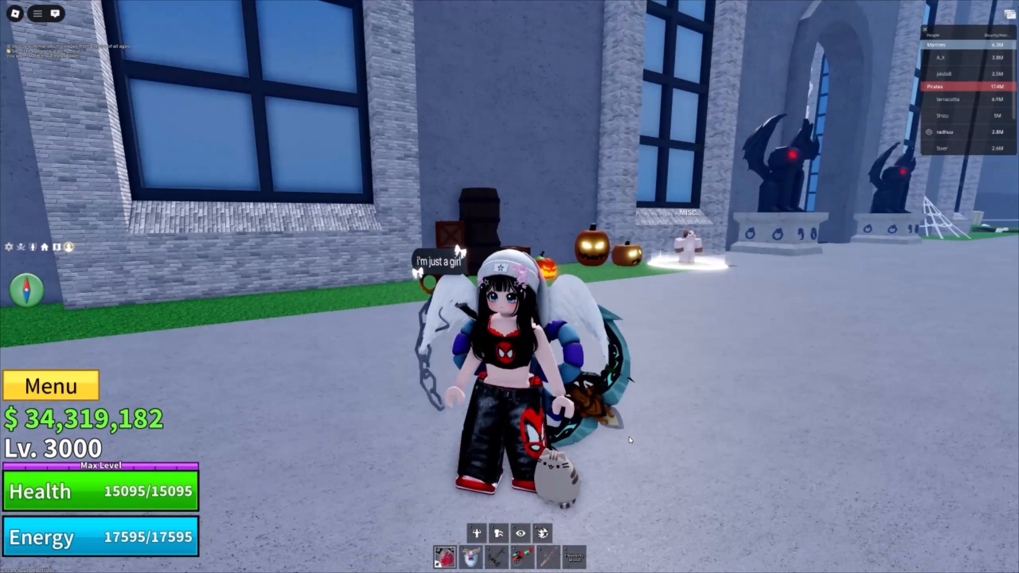
pyautogui.press('space')
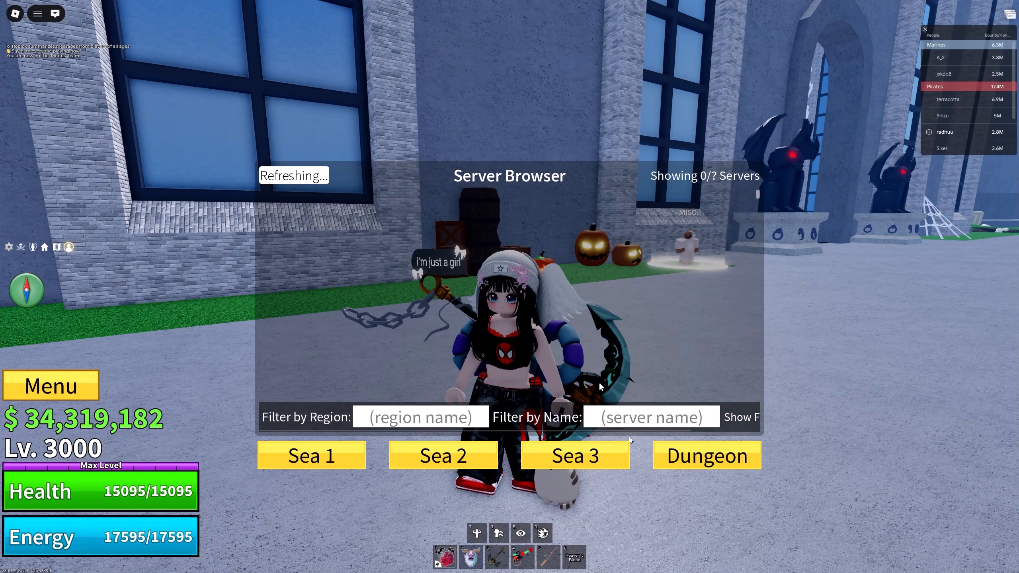
pyautogui.press('Escape')
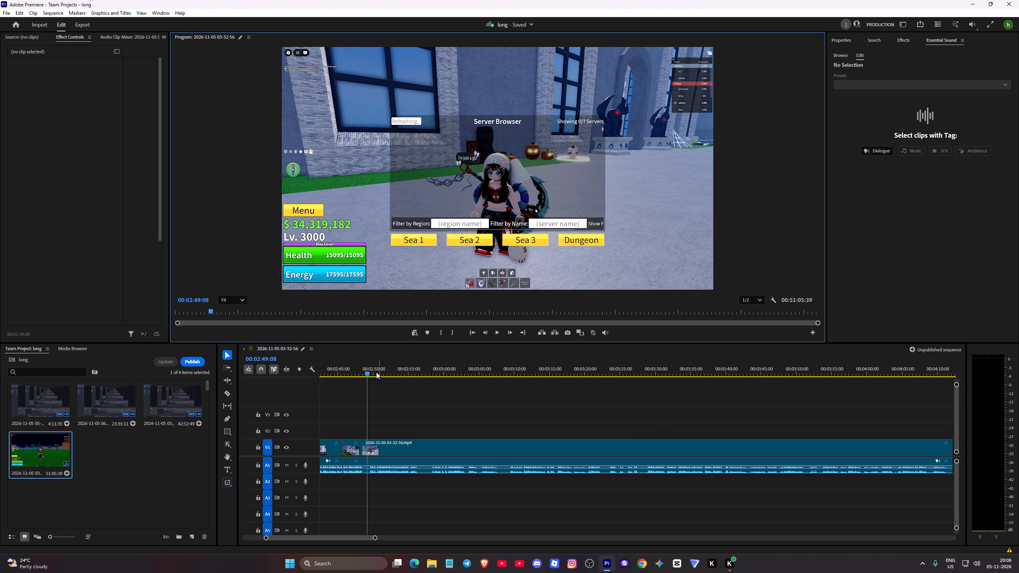
# Scrub back through the timeline and replay the Yeti transformation section around 00:01:36 to 00:01:41 to examine where to cut.
pyautogui.moveTo(366, 373); pyautogui.dragTo(381, 382)
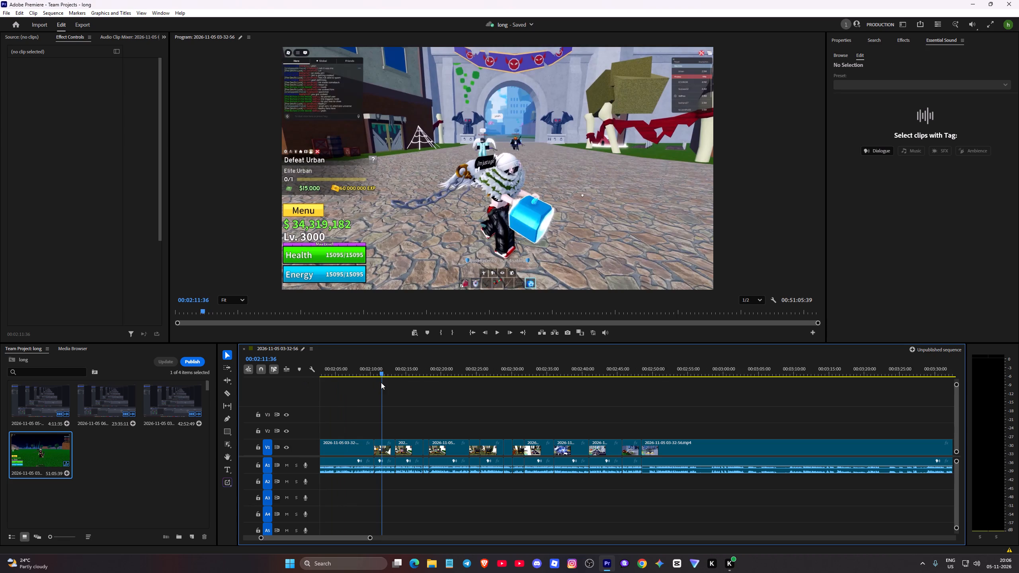
pyautogui.moveTo(381, 382); pyautogui.dragTo(505, 391)
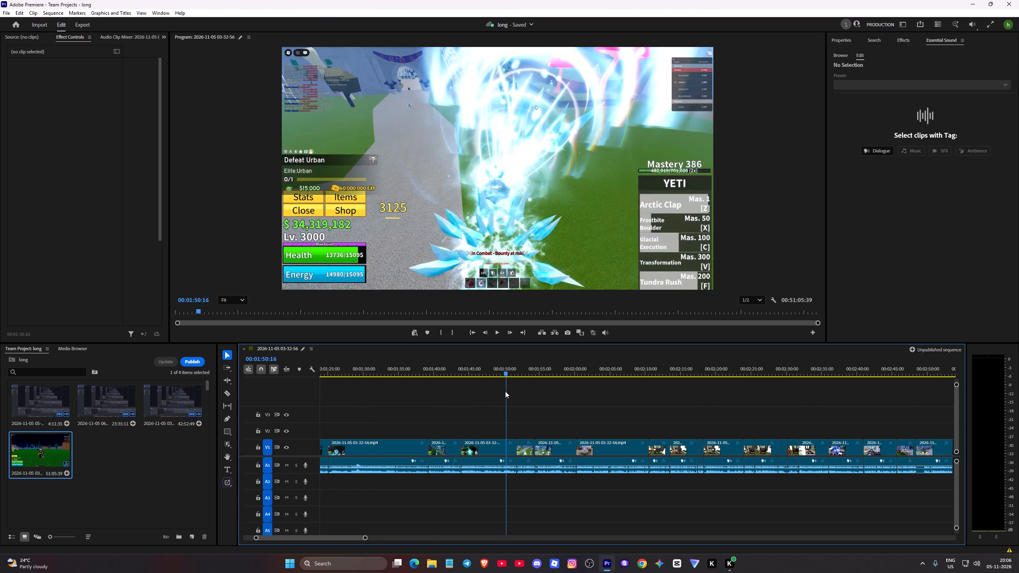
pyautogui.moveTo(505, 391); pyautogui.dragTo(428, 392)
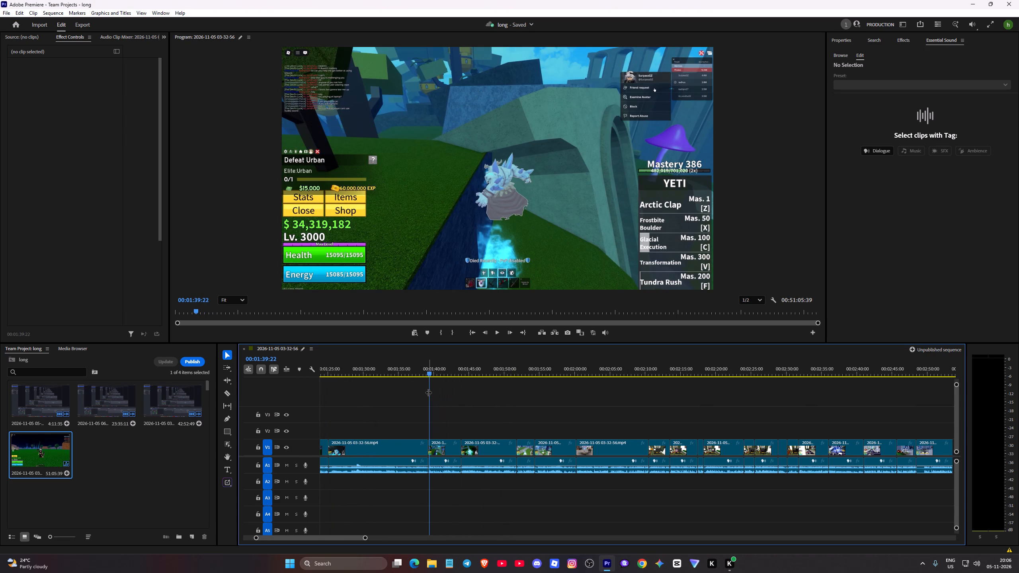
pyautogui.press('space')
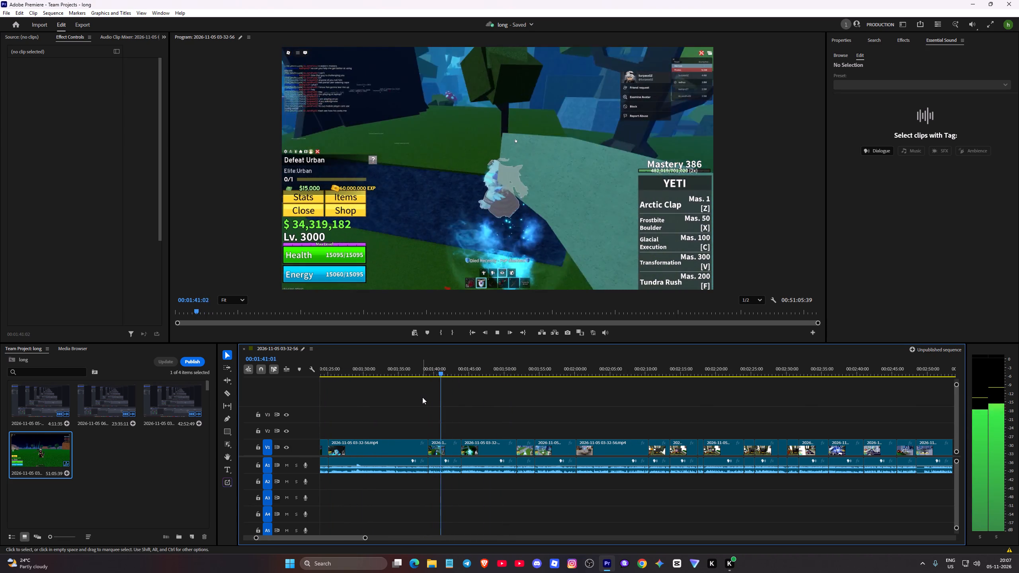
pyautogui.press('space')
pyautogui.click(374, 379)
pyautogui.click(378, 375)
pyautogui.press('space')
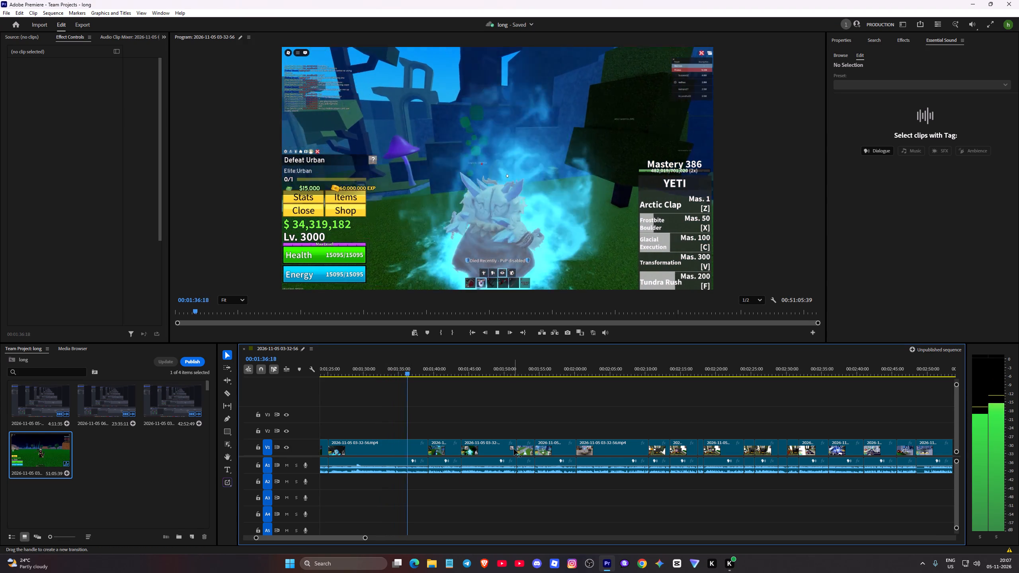
pyautogui.press('space')
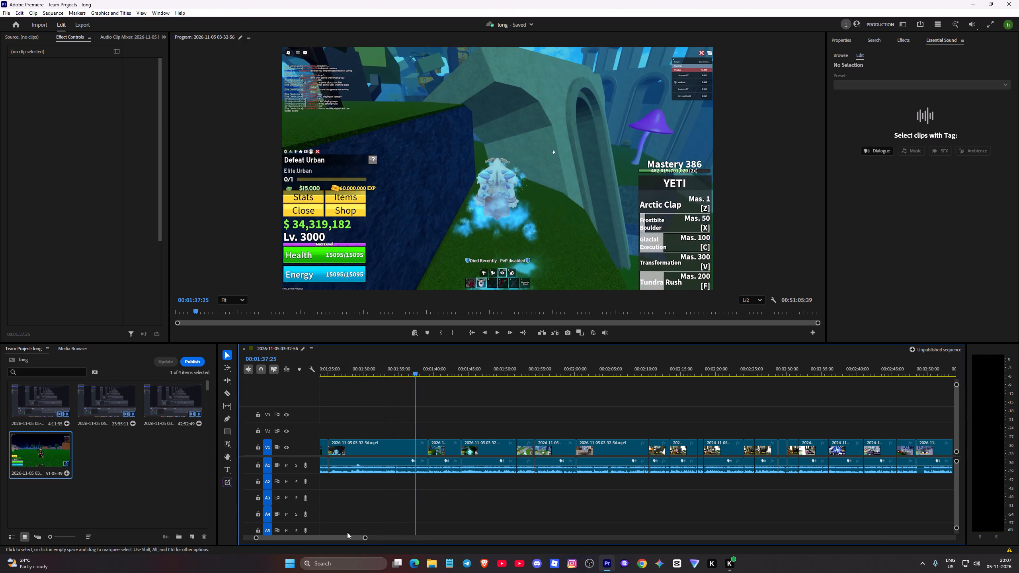
# Replay the Yeti section in a closer timeline view and split the clip on V1 and A1 at about 00:01:37:00.
pyautogui.moveTo(366, 540); pyautogui.dragTo(310, 546)
pyautogui.click(391, 374)
pyautogui.press('space')
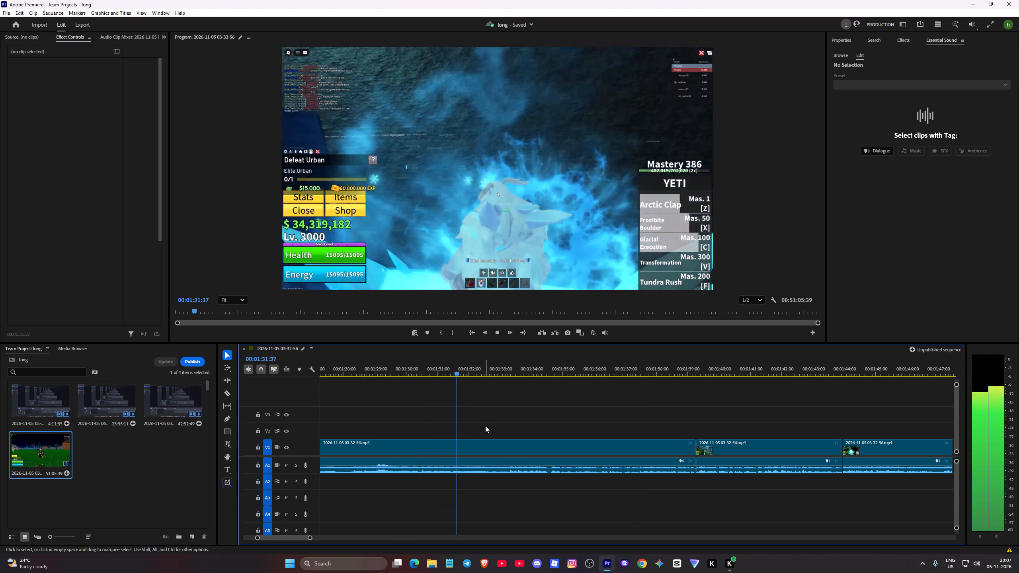
pyautogui.press('space')
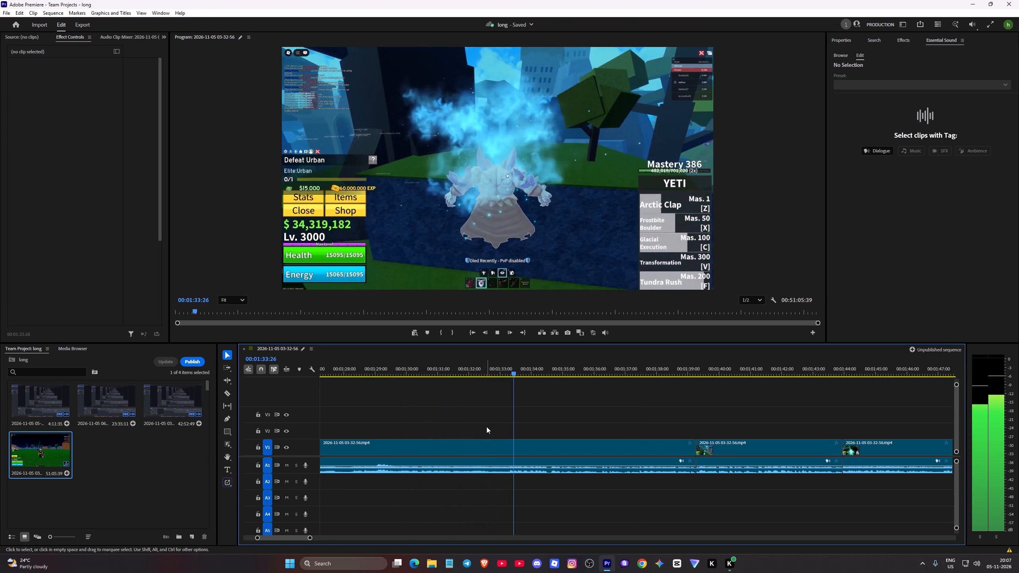
pyautogui.press('space')
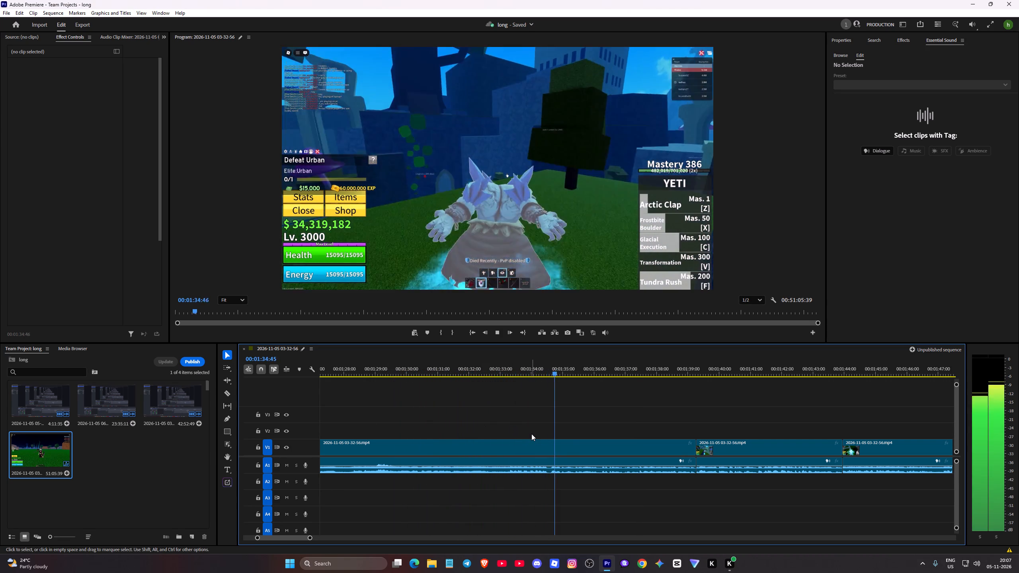
pyautogui.press('space')
pyautogui.press('space')
pyautogui.press('space')
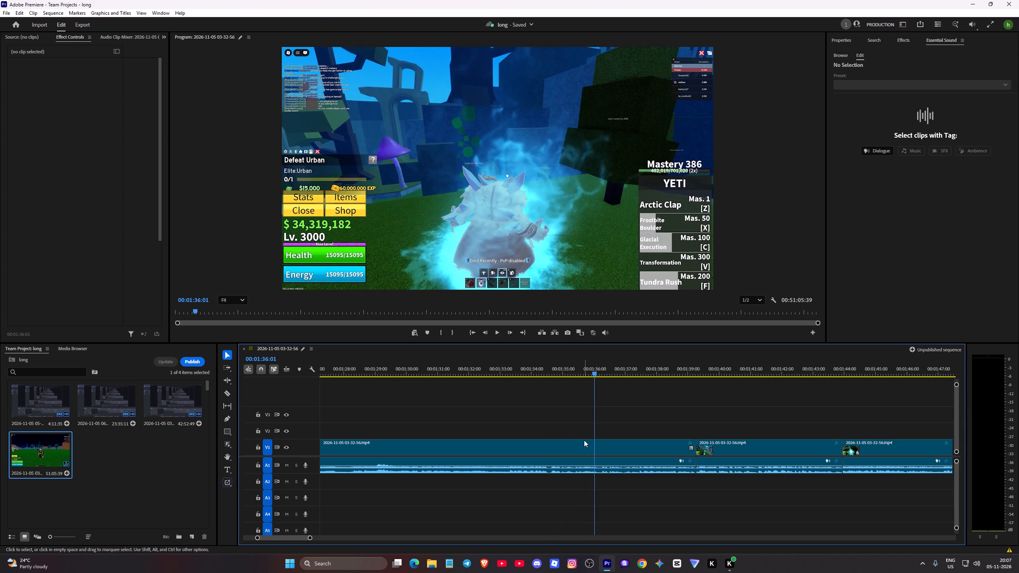
pyautogui.press('space')
pyautogui.press('space')
pyautogui.press('space')
pyautogui.press('space')
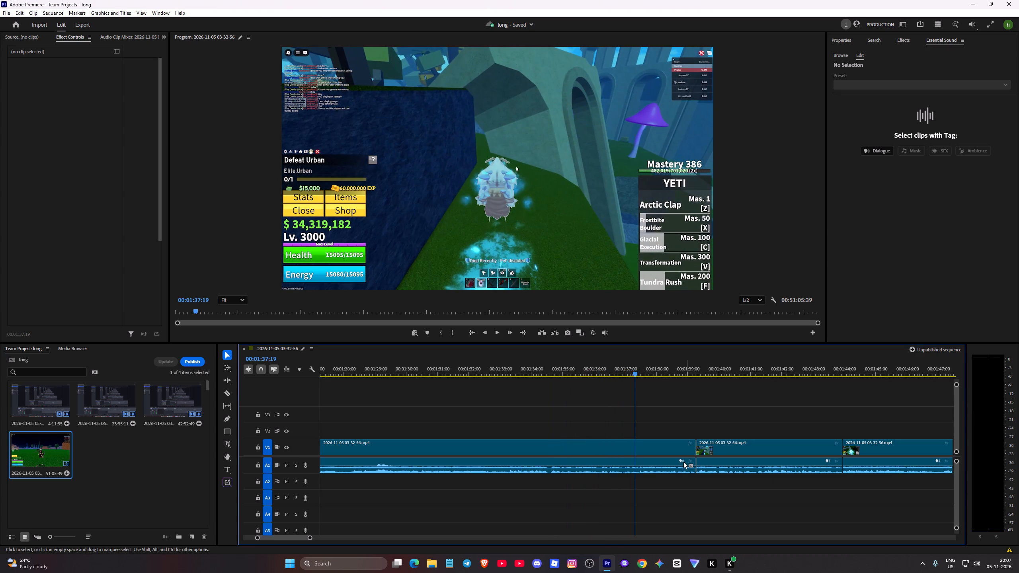
pyautogui.press('c')
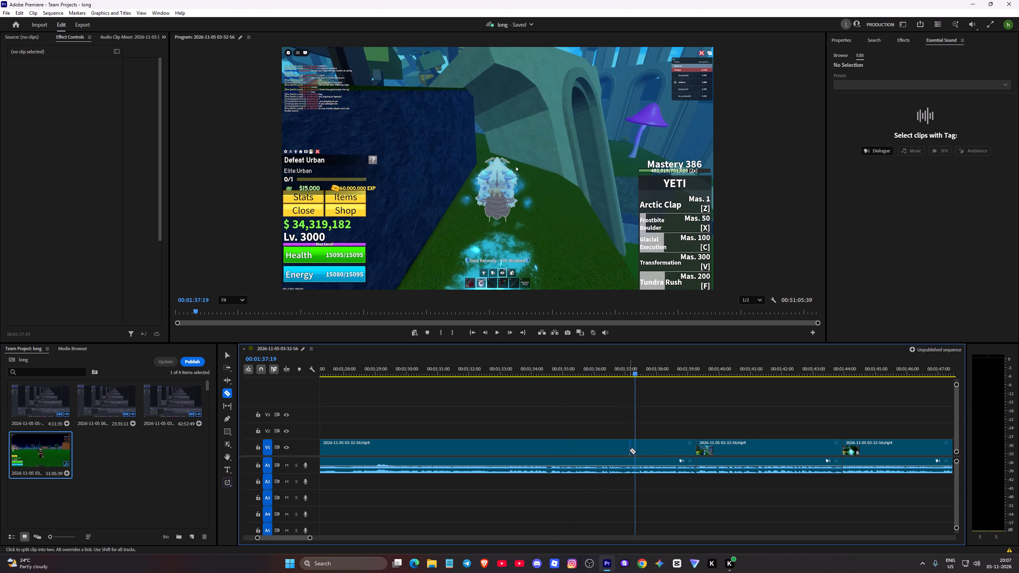
pyautogui.click(623, 452)
pyautogui.click(623, 460)
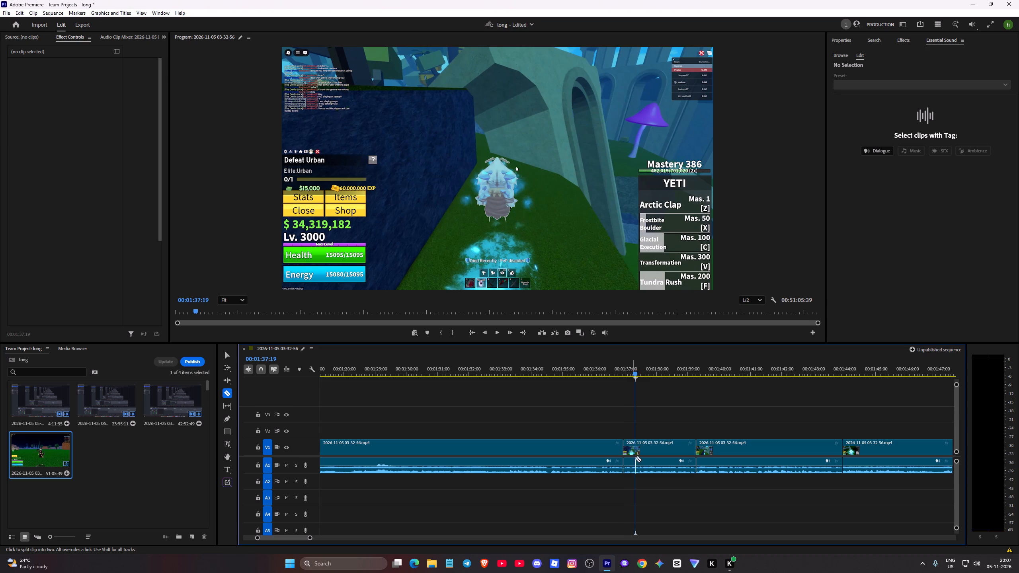
# Delete the short piece after the new cut and the following clip, both video and audio, and close the gap.
pyautogui.press('v')
pyautogui.click(649, 466)
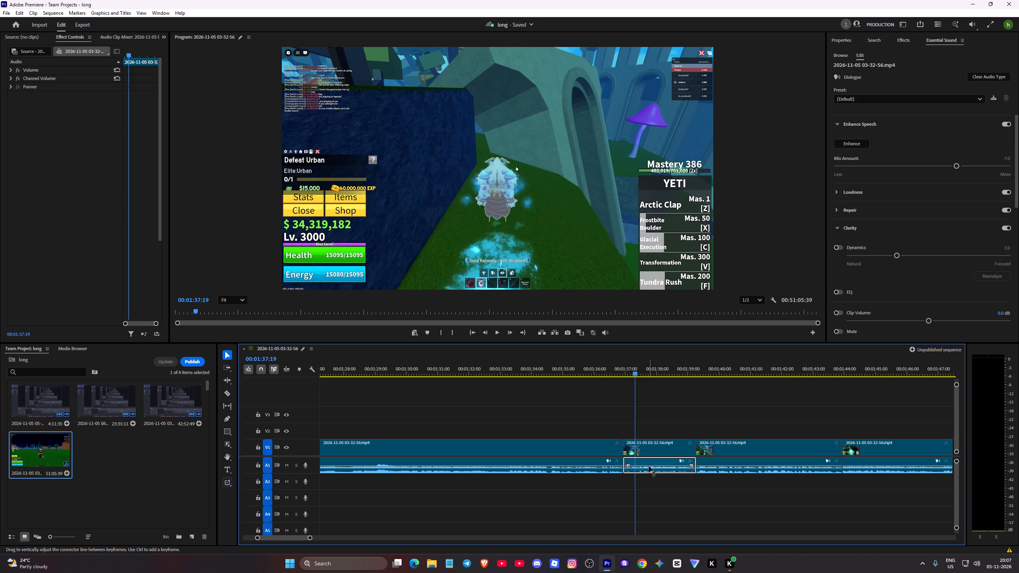
pyautogui.press('Delete')
pyautogui.click(646, 441)
pyautogui.press('Delete')
pyautogui.click(713, 451)
pyautogui.press('Delete')
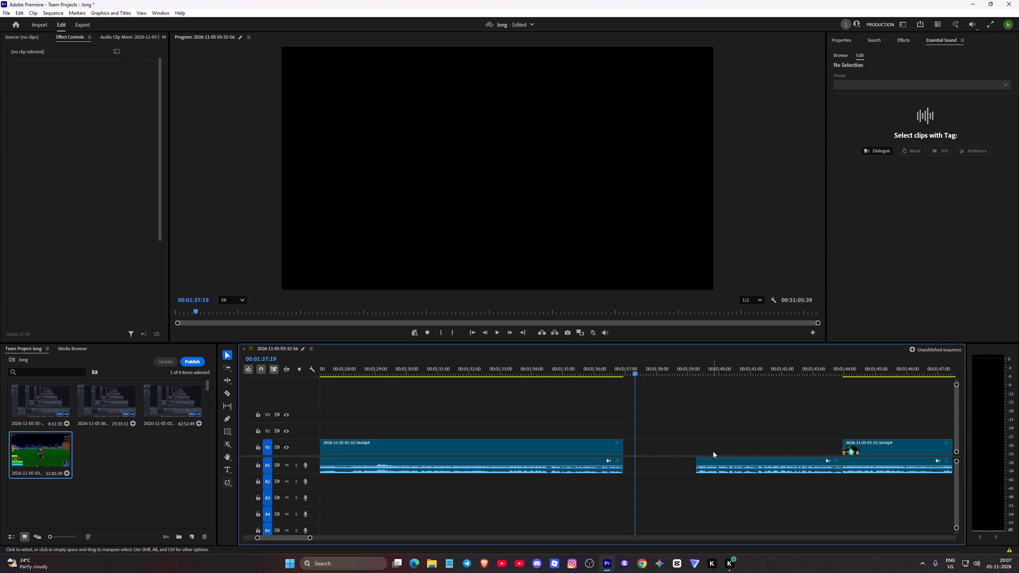
pyautogui.click(718, 462)
pyautogui.press('Delete')
pyautogui.click(692, 446)
pyautogui.press('Delete')
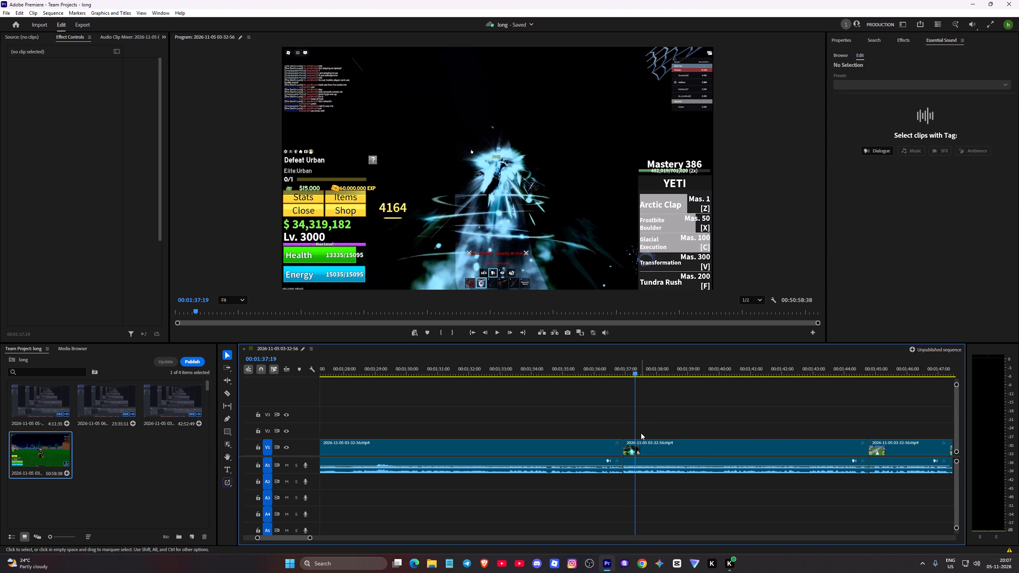
# Remove the next two clips after the 00:01:37 cut, the dark combat one and the castle-road one, with audio, closing each gap.
pyautogui.click(672, 446)
pyautogui.press('Delete')
pyautogui.click(674, 459)
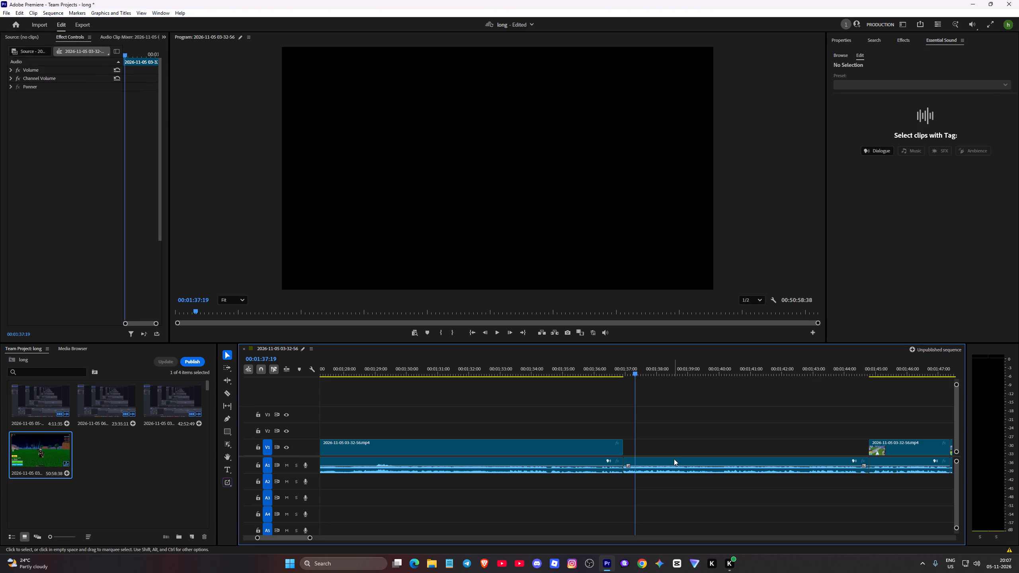
pyautogui.press('Delete')
pyautogui.click(678, 446)
pyautogui.press('Delete')
pyautogui.click(658, 443)
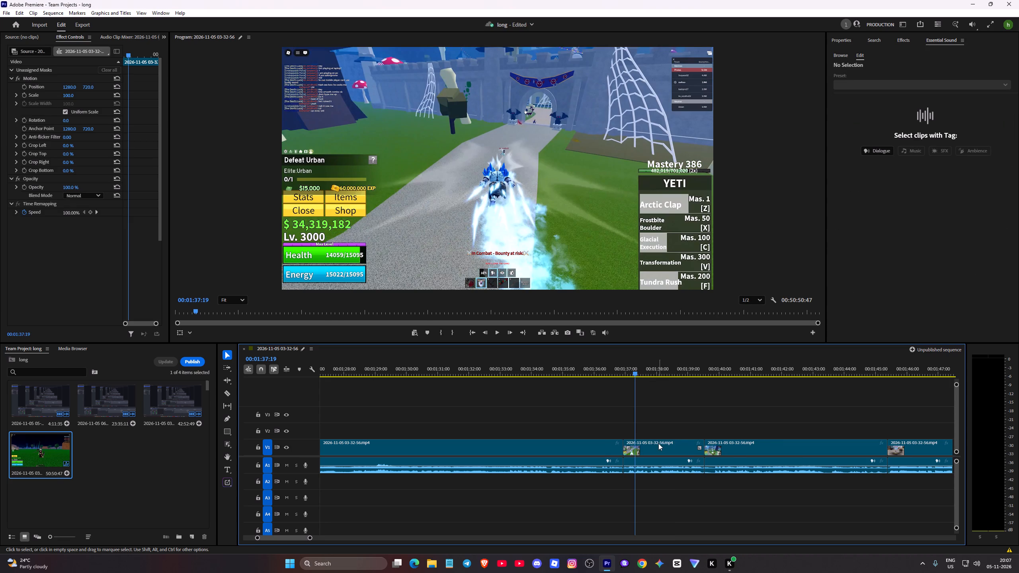
pyautogui.press('Delete')
pyautogui.click(660, 466)
pyautogui.press('Delete')
pyautogui.click(656, 449)
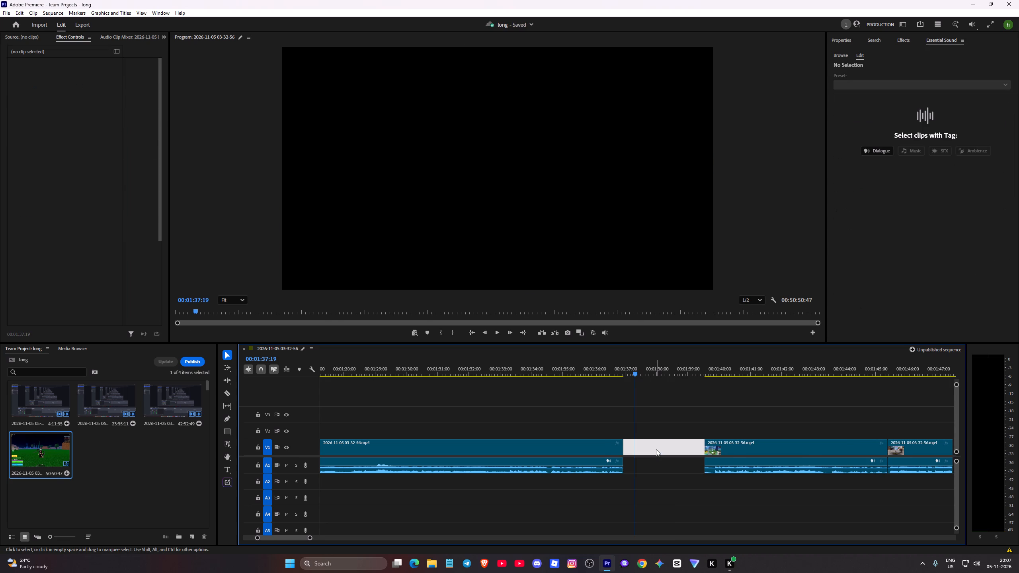
pyautogui.press('Delete')
# Delete the video and audio of the next clip after the 00:01:37 cut and close the gap.
pyautogui.click(662, 449)
pyautogui.press('Delete')
pyautogui.click(667, 464)
pyautogui.click(656, 442)
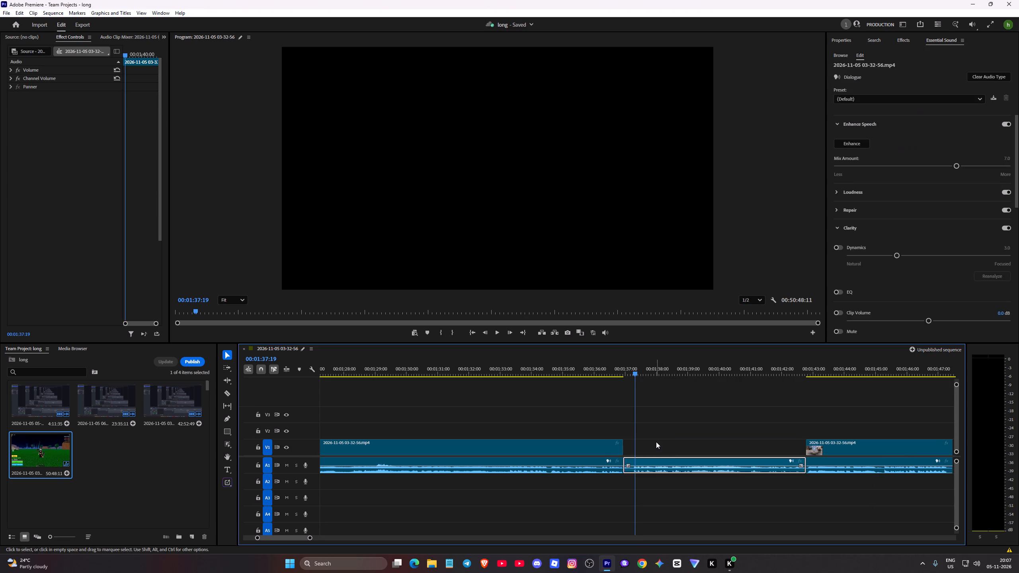
pyautogui.press('Delete')
pyautogui.click(666, 464)
pyautogui.press('Delete')
pyautogui.click(665, 450)
pyautogui.press('Delete')
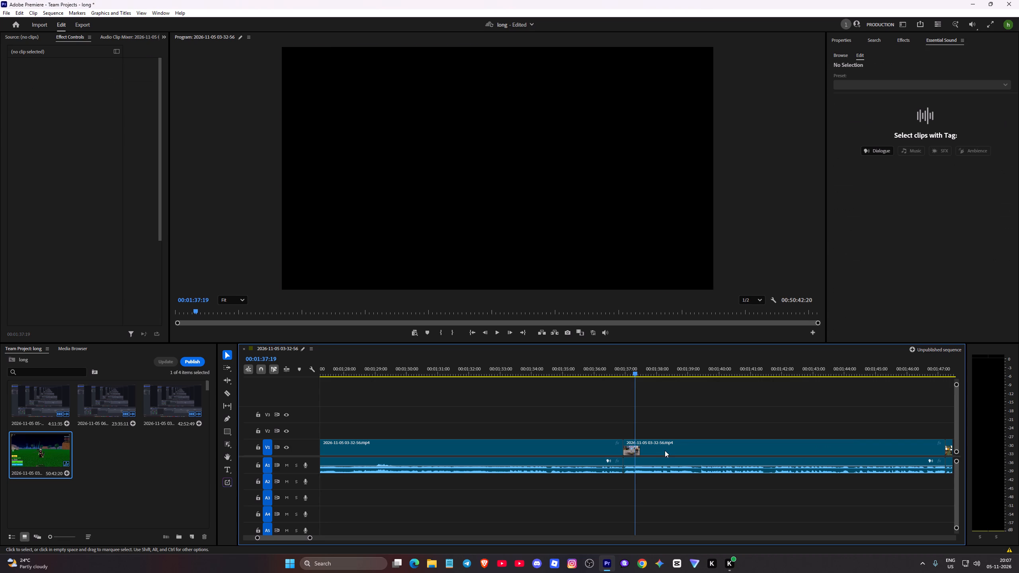
# Delete the video and audio of the clip right after the 00:01:37 cut and close the gap.
pyautogui.click(671, 450)
pyautogui.press('Delete')
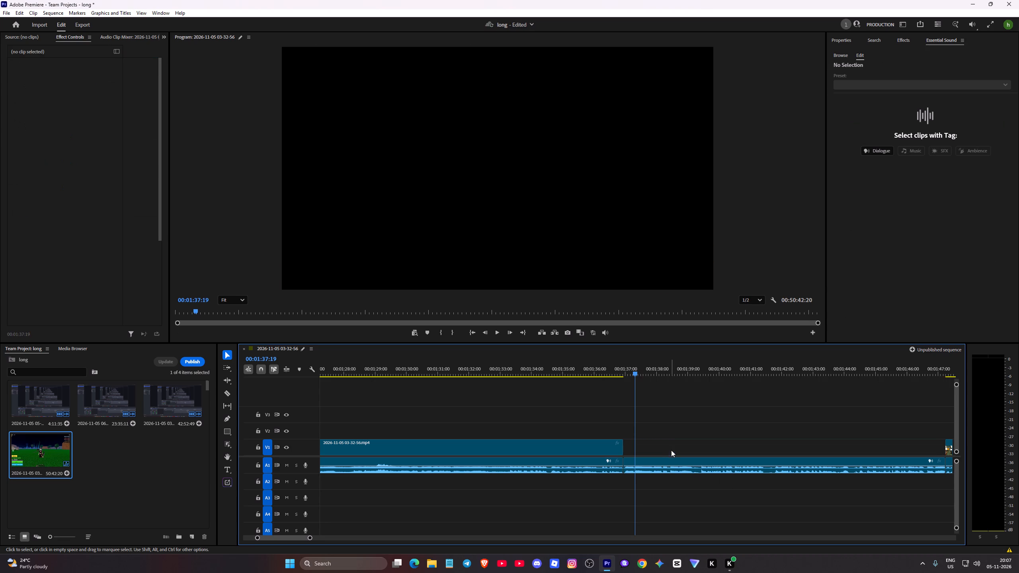
pyautogui.click(675, 462)
pyautogui.press('Delete')
pyautogui.click(672, 453)
pyautogui.press('Delete')
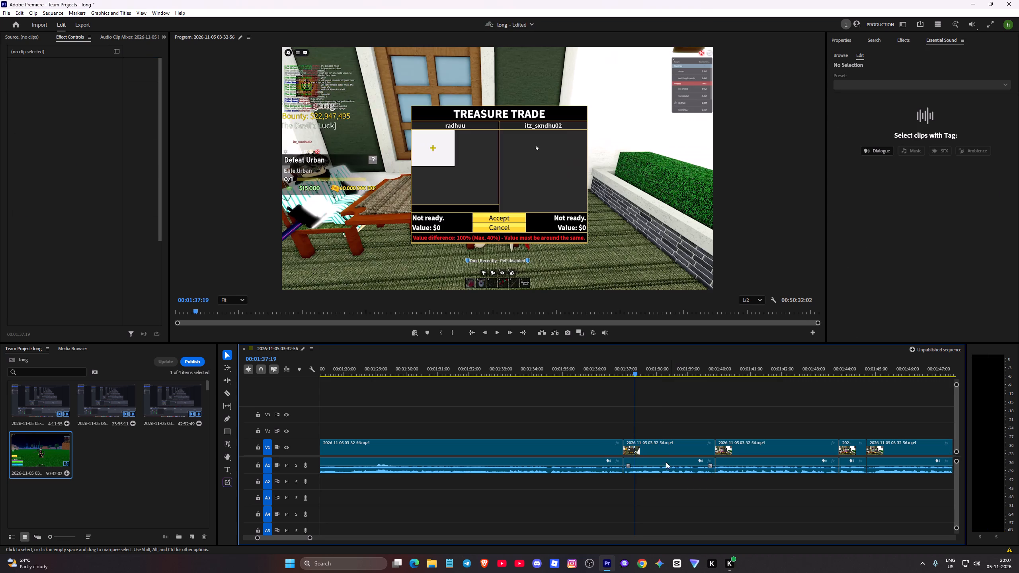
# Play the sequence from about 00:01:34 to 00:01:58 to review the treasure trade section and the cut that follows it.
pyautogui.click(552, 370)
pyautogui.press('space')
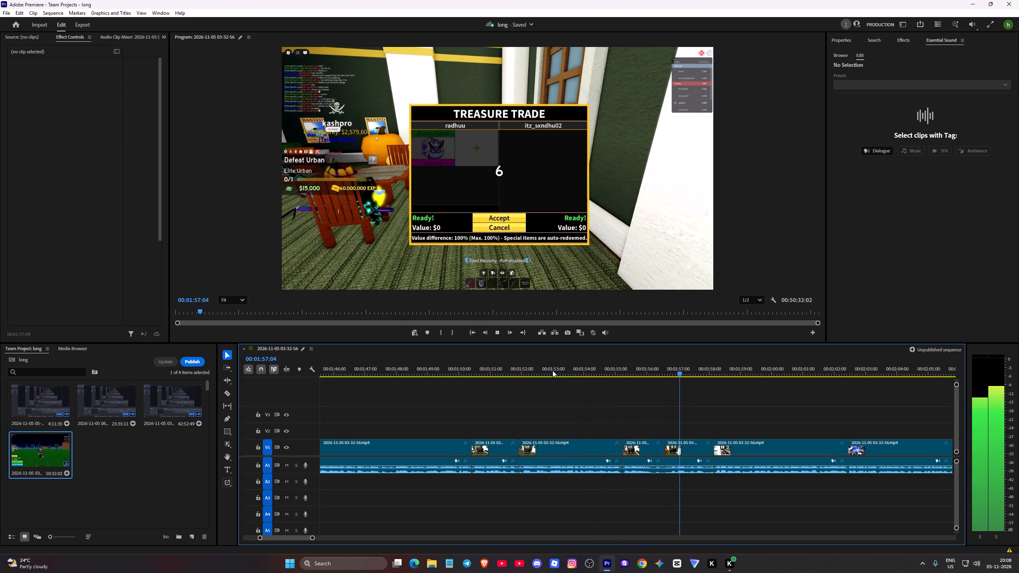
pyautogui.press('space')
pyautogui.press('space')
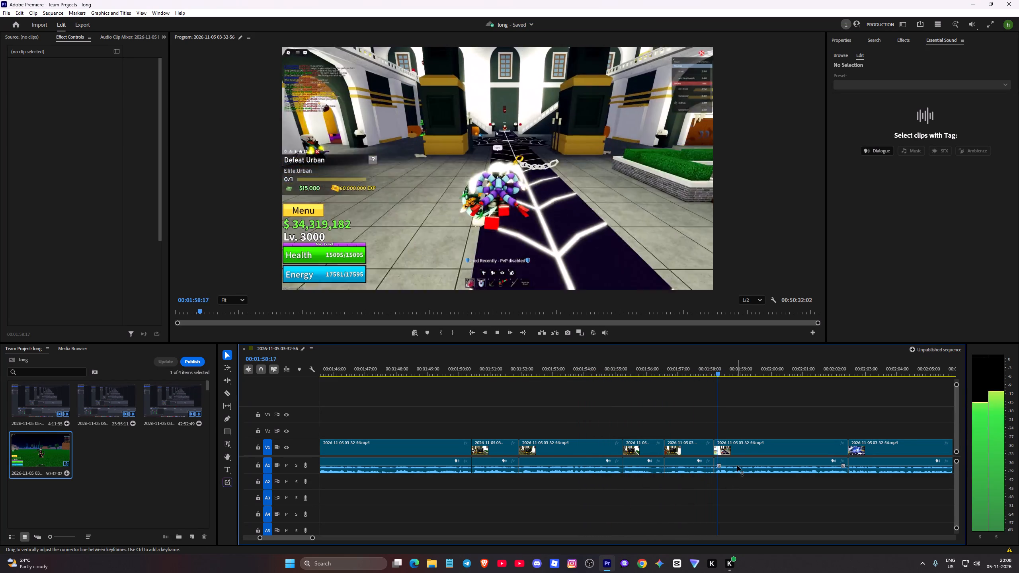
pyautogui.press('space')
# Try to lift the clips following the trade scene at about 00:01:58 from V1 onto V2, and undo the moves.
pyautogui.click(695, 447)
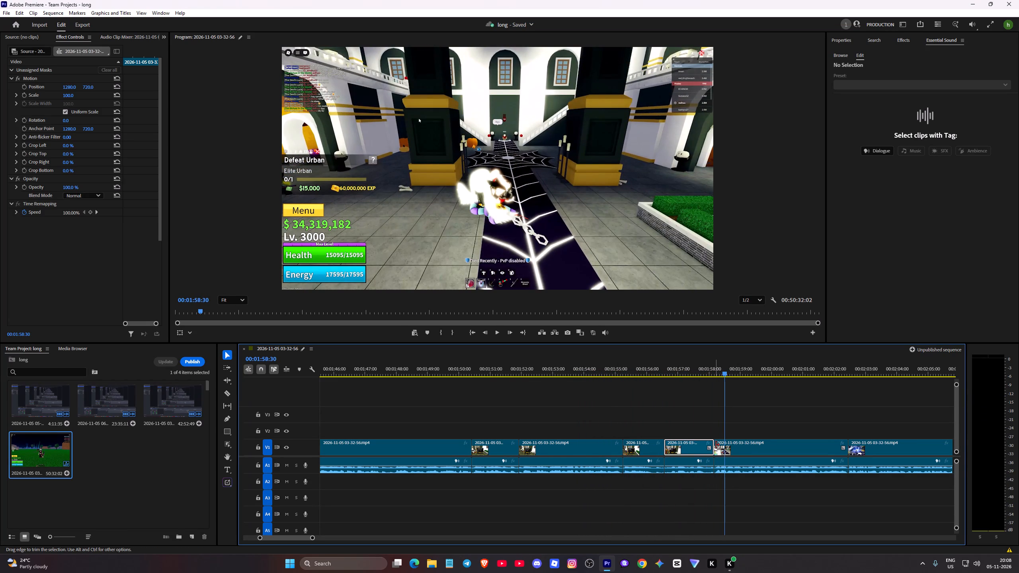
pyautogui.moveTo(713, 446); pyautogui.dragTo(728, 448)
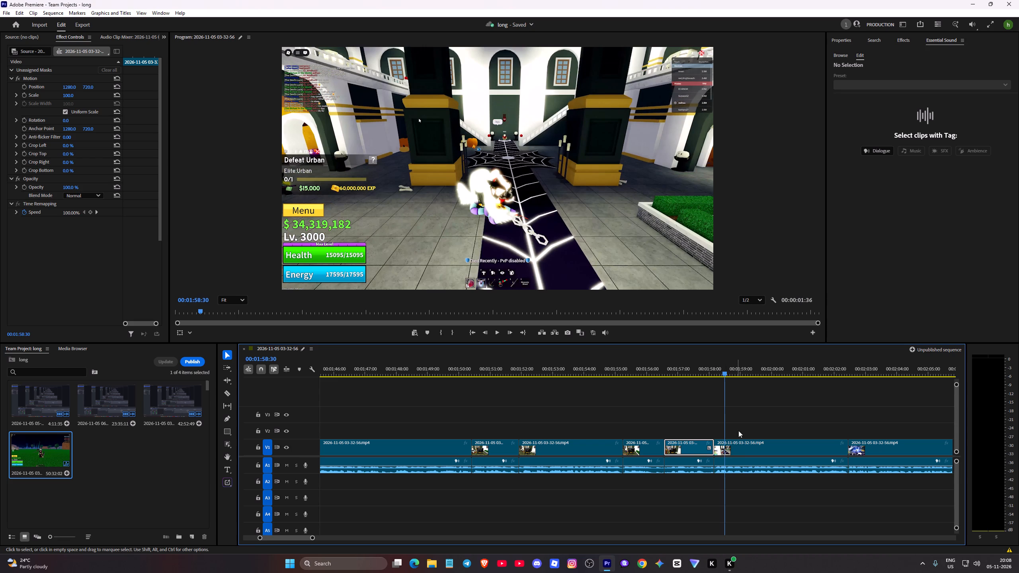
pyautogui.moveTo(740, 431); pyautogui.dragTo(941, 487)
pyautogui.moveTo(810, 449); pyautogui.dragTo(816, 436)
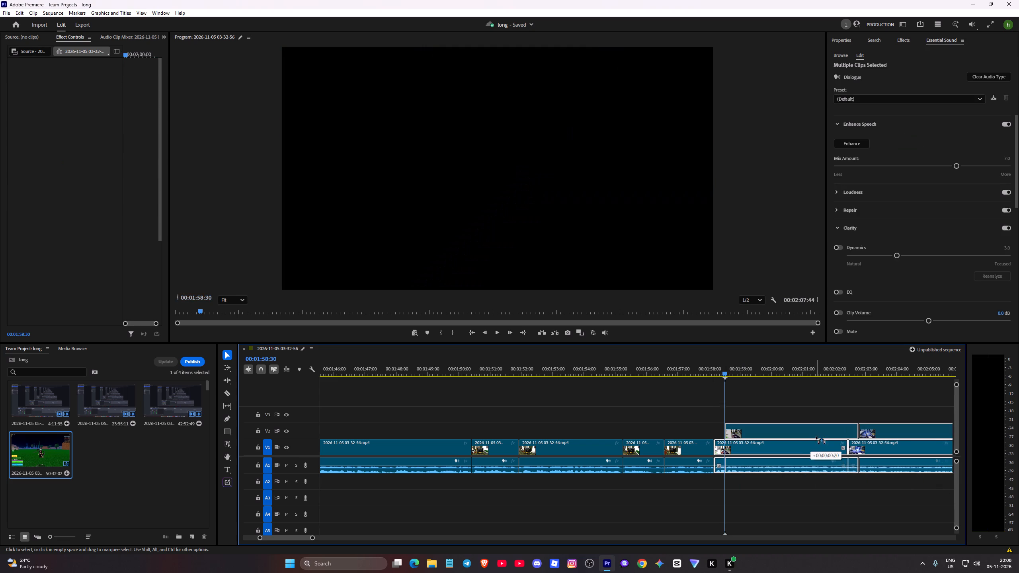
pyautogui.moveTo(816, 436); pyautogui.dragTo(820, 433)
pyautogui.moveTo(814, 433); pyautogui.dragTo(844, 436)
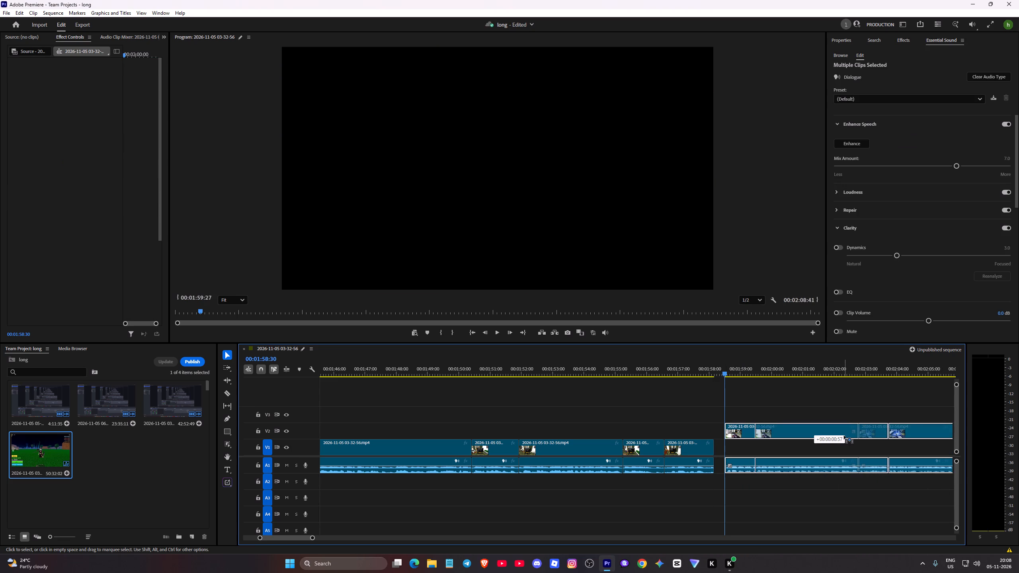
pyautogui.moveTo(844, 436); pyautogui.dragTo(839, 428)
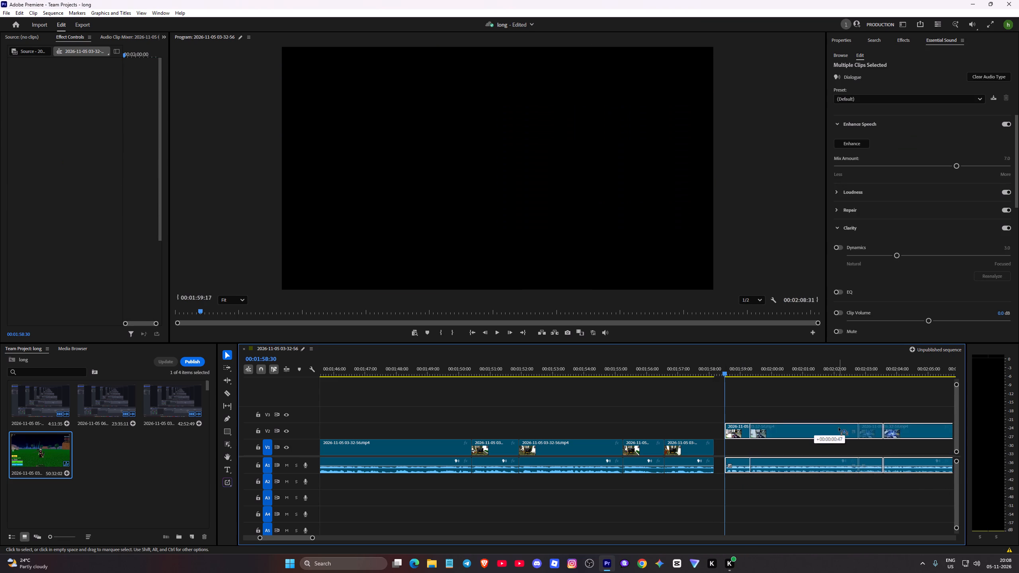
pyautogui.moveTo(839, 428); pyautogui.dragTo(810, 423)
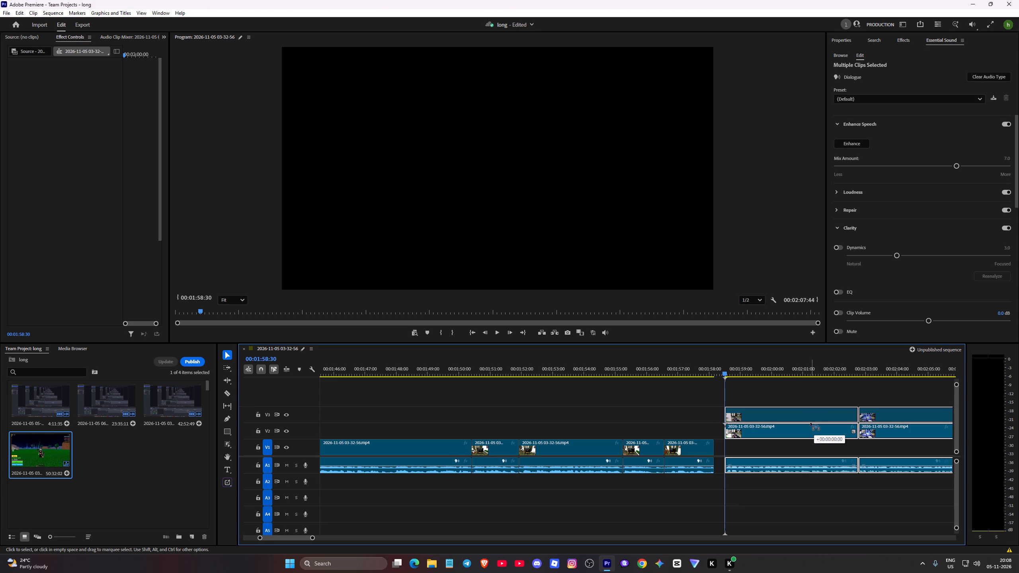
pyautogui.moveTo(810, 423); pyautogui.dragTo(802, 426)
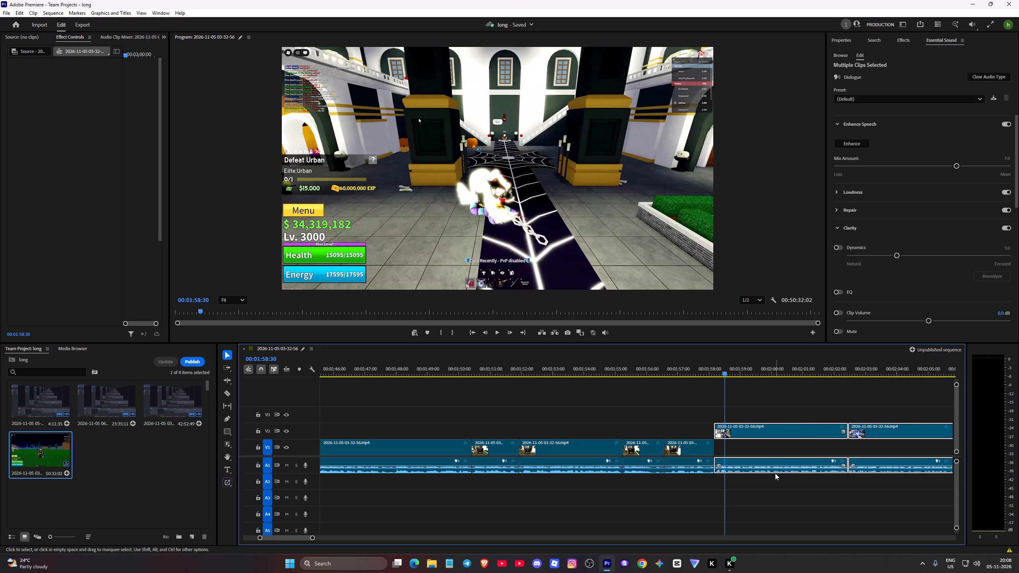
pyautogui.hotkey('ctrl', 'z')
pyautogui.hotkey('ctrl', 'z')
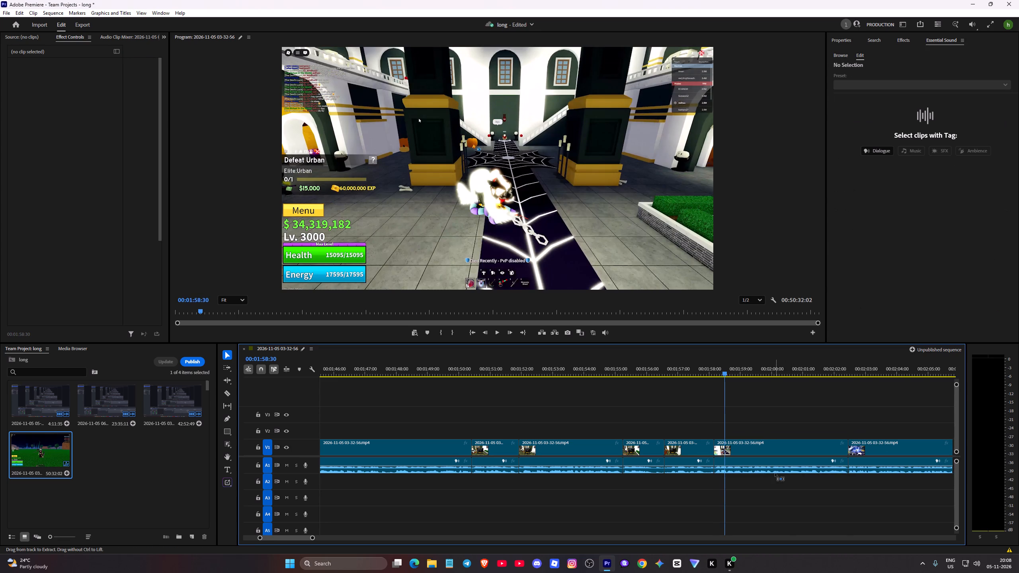
# Move the short trade countdown clip starting at 00:01:56:34 from V1 up to V2, leaving its audio on A1.
pyautogui.press('space')
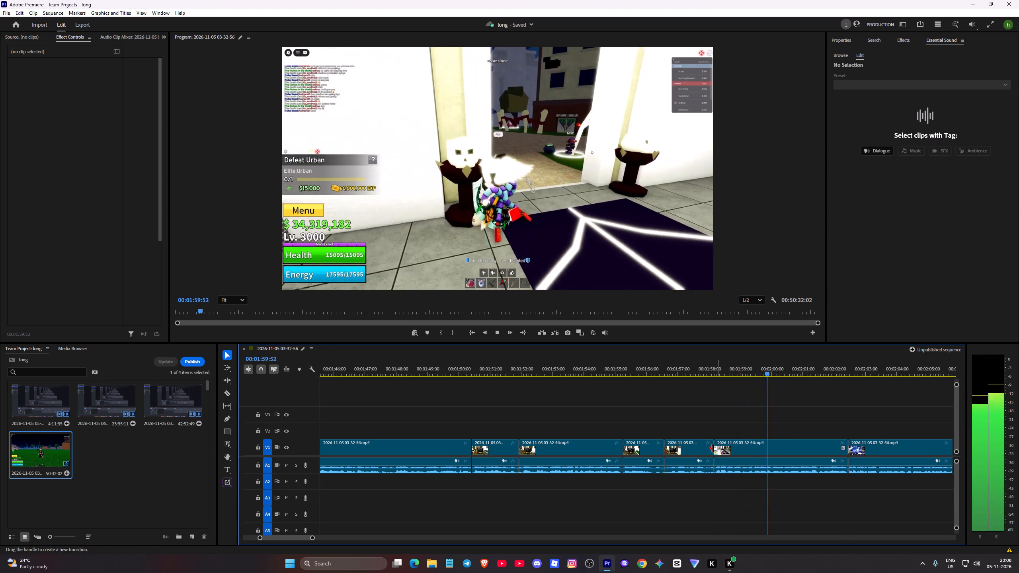
pyautogui.press('space')
pyautogui.moveTo(684, 431); pyautogui.dragTo(684, 486)
pyautogui.click(686, 443)
pyautogui.moveTo(686, 443); pyautogui.dragTo(686, 419)
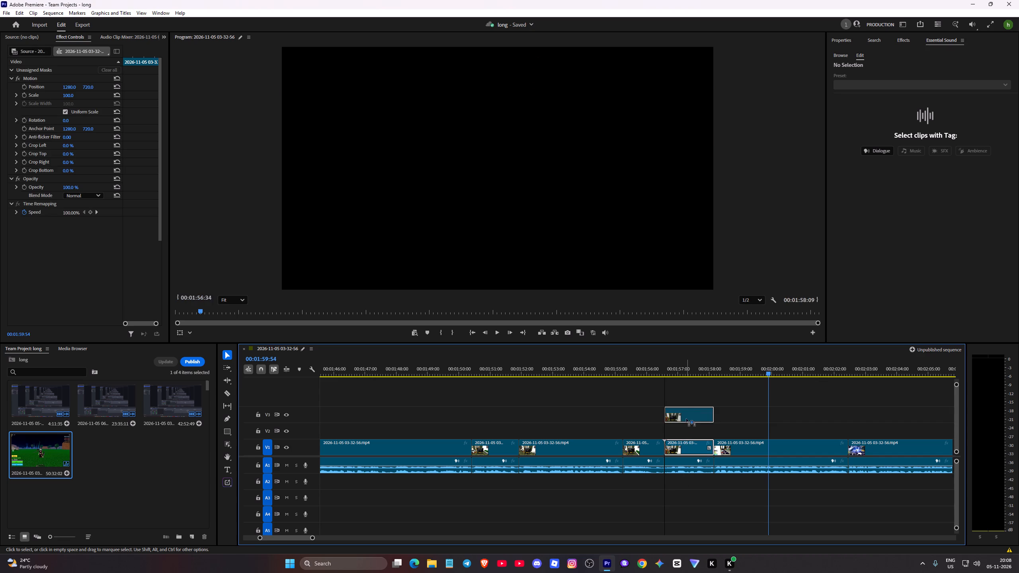
pyautogui.moveTo(686, 419); pyautogui.dragTo(686, 433)
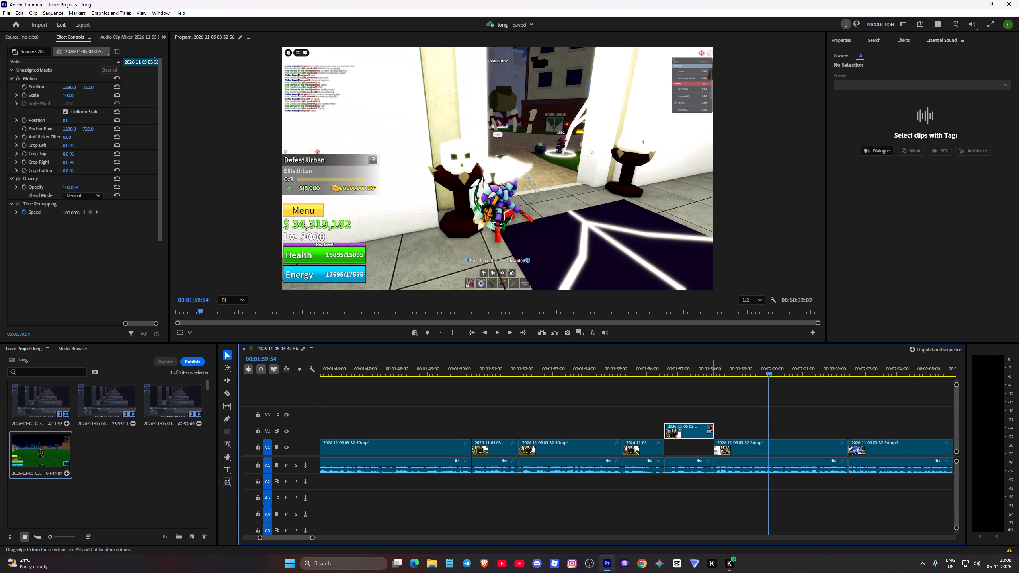
# Extend the end of the trade clip on V2 to about 00:02:01:17 and replay the section.
pyautogui.moveTo(712, 428); pyautogui.dragTo(732, 429)
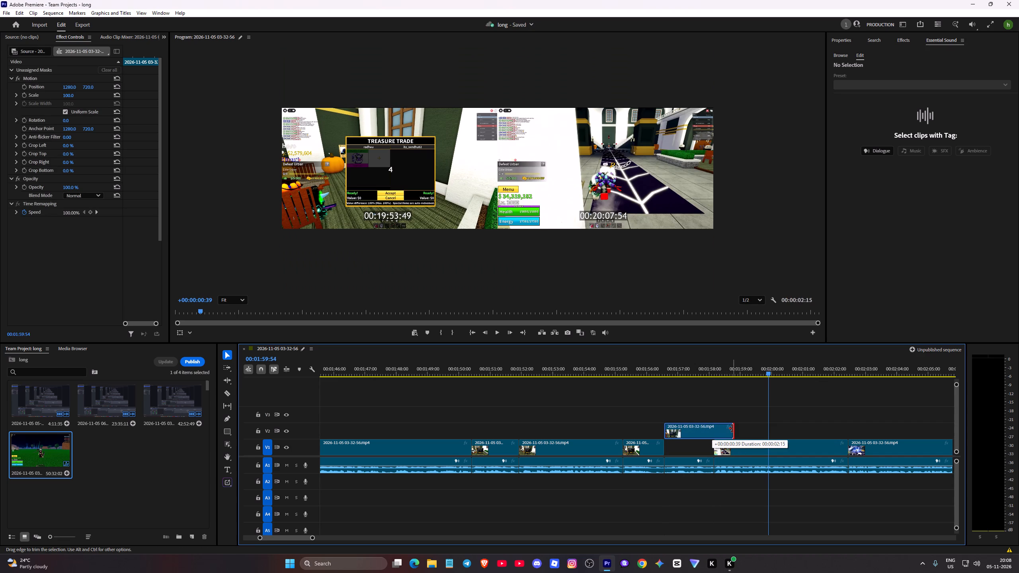
pyautogui.moveTo(732, 429); pyautogui.dragTo(805, 435)
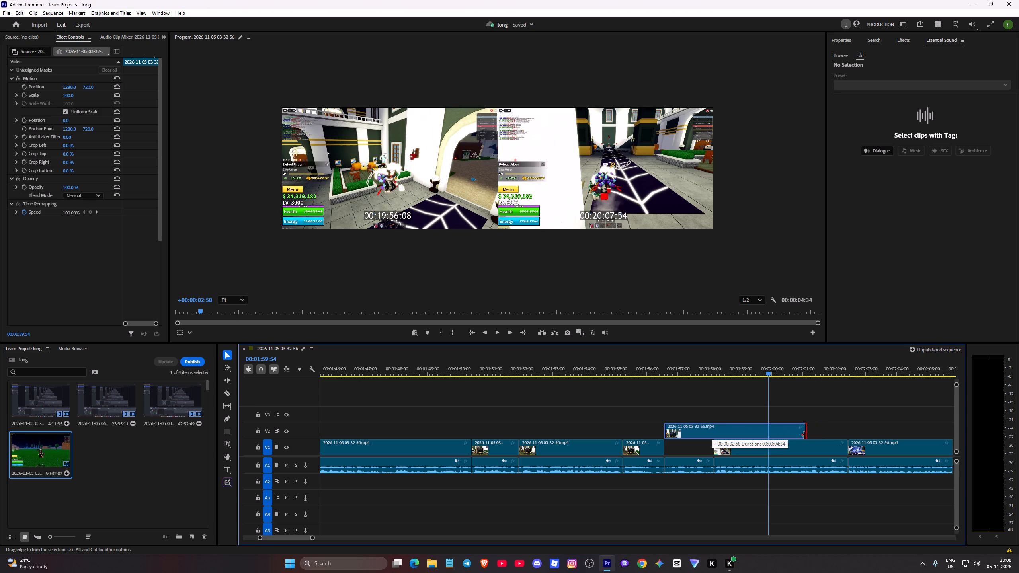
pyautogui.moveTo(805, 435); pyautogui.dragTo(812, 435)
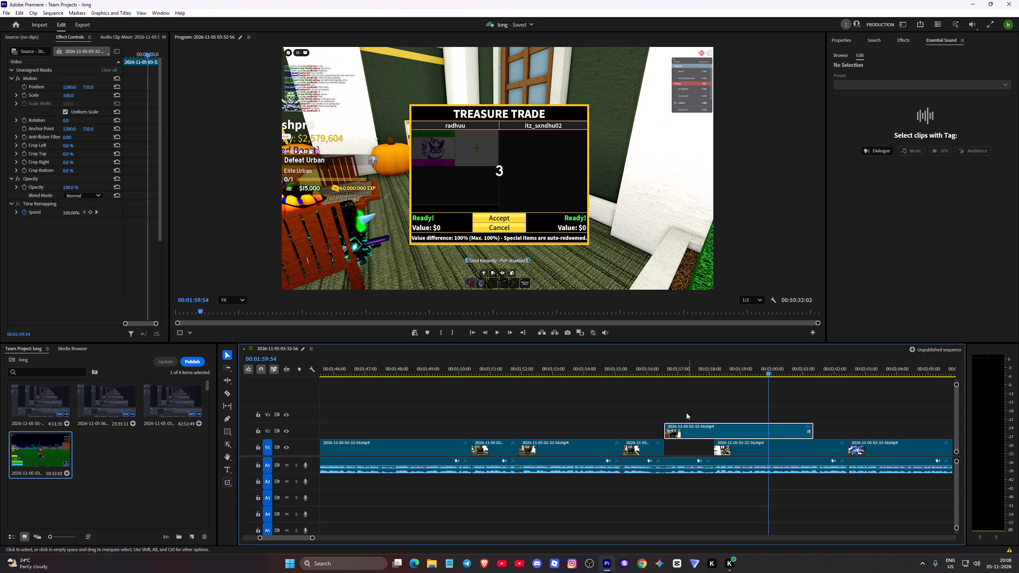
pyautogui.click(698, 375)
pyautogui.press('space')
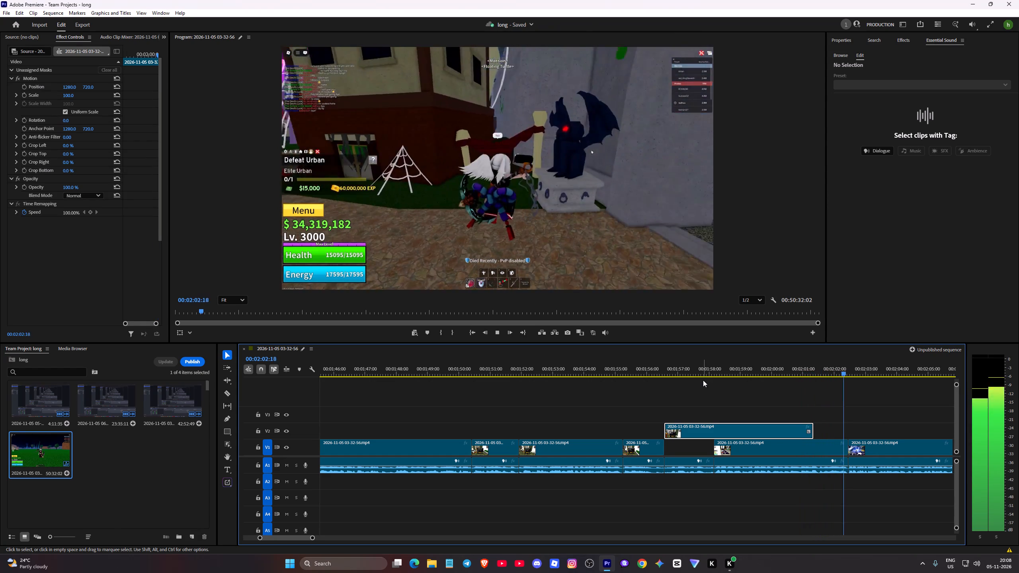
pyautogui.press('space')
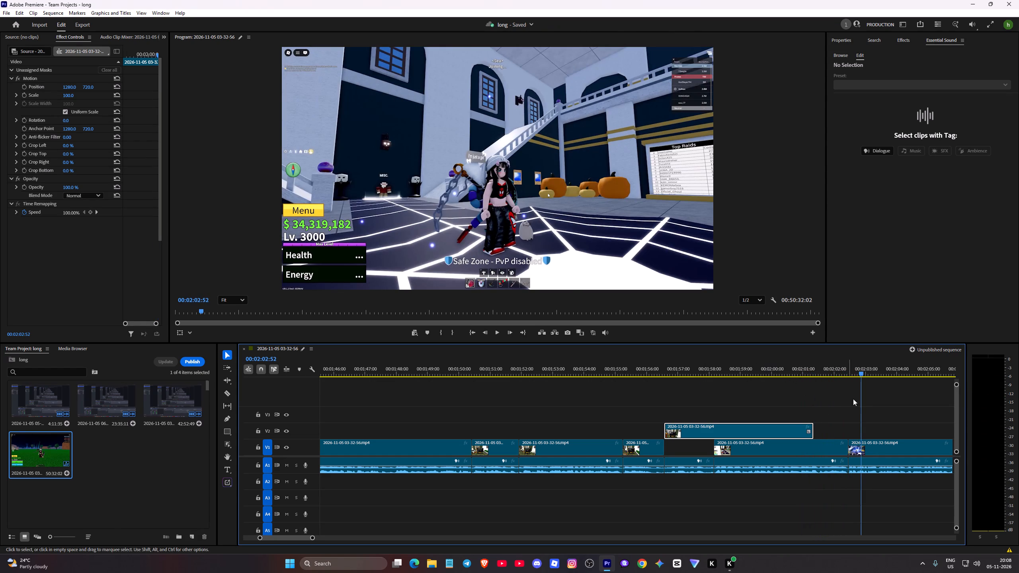
# Split the V1 clip where the V2 clip ends and delete the V1 video portion beneath the V2 clip.
pyautogui.press('v')
pyautogui.press('c')
pyautogui.click(812, 446)
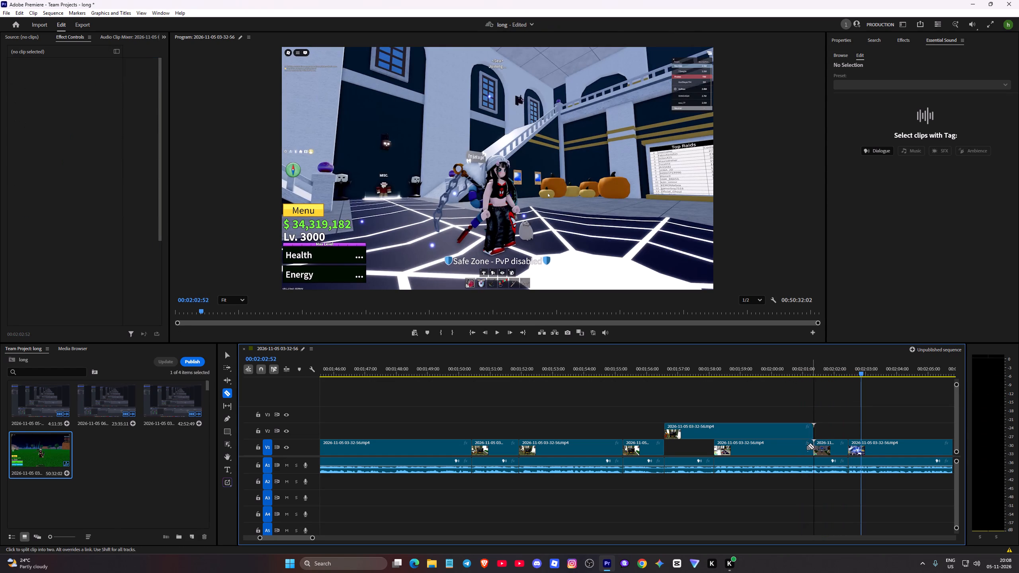
pyautogui.press('c')
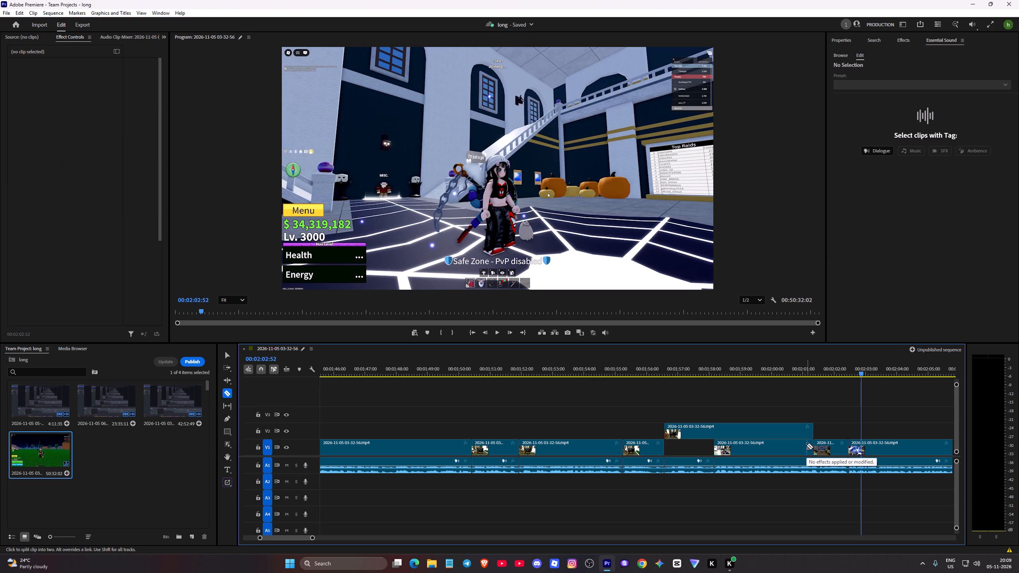
pyautogui.press('v')
pyautogui.click(803, 449)
pyautogui.press('Delete')
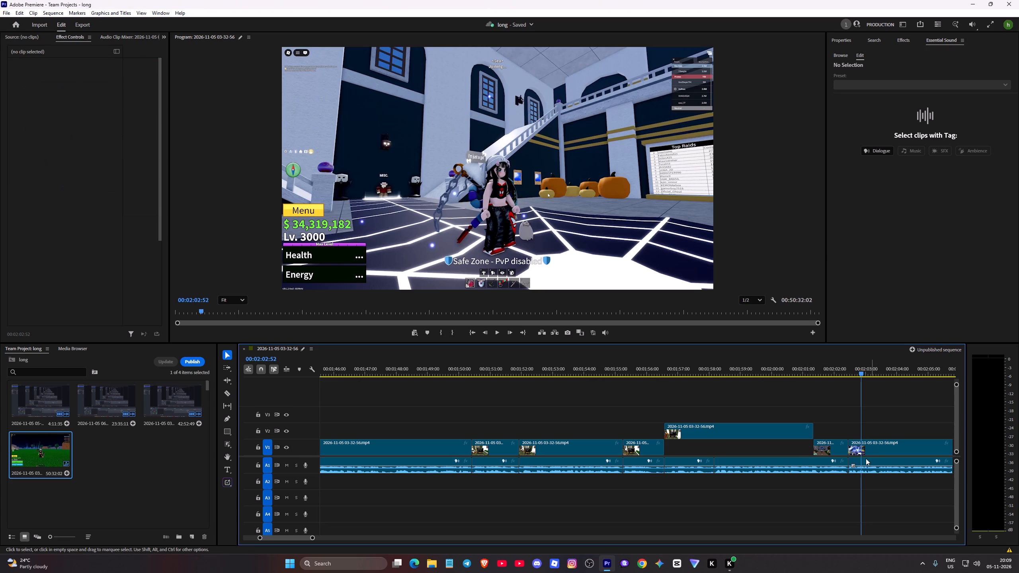
# Replay the trade section, split the V2 clip at about 00:01:57:10, and delete the short piece before the cut.
pyautogui.click(655, 371)
pyautogui.press('space')
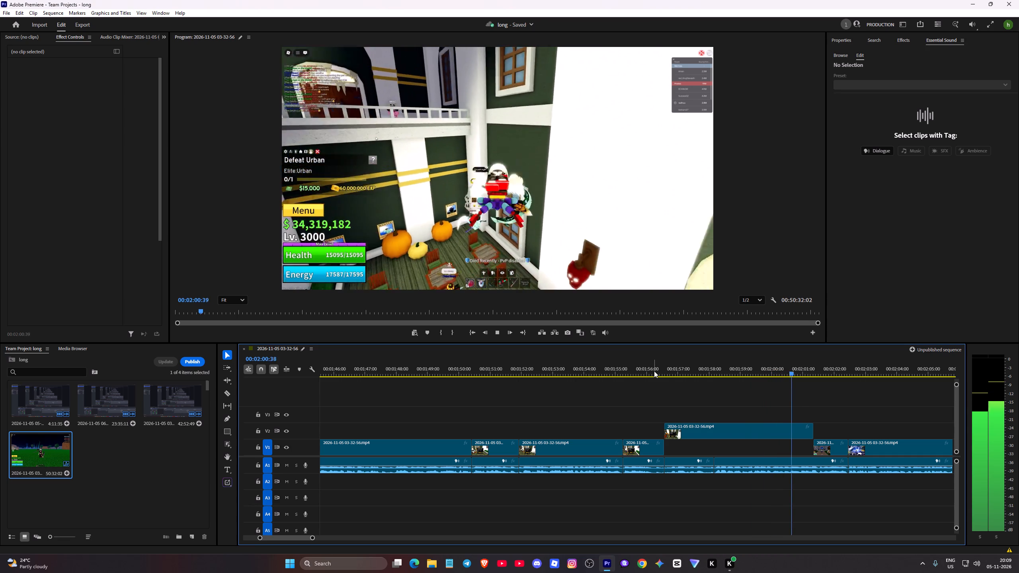
pyautogui.press('space')
pyautogui.press('c')
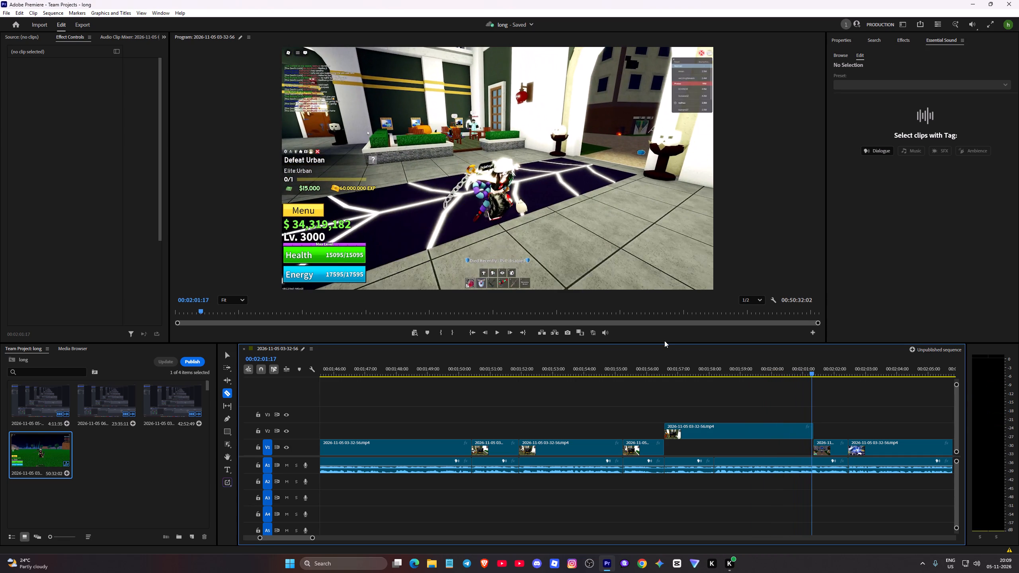
pyautogui.click(683, 428)
pyautogui.press('v')
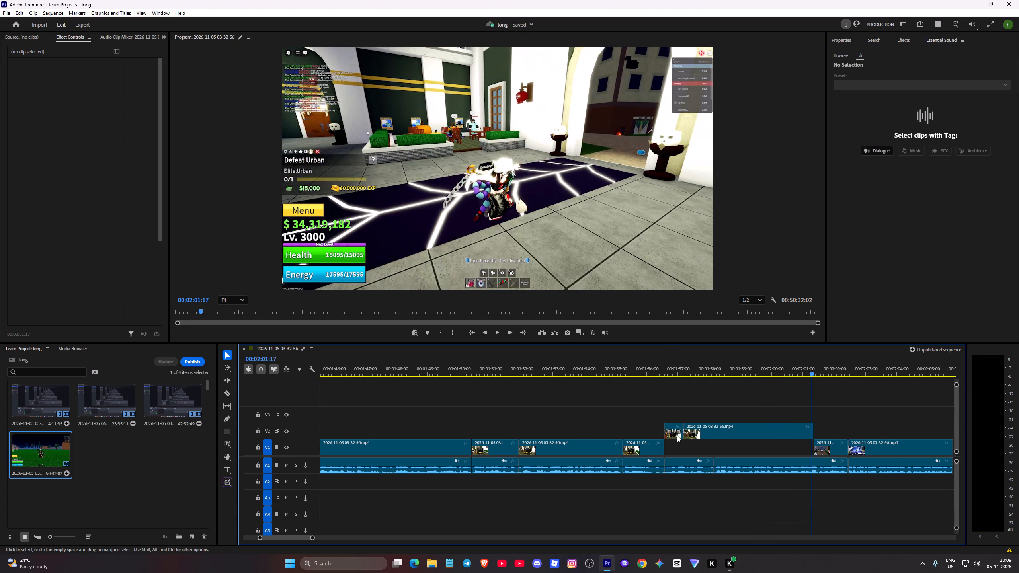
pyautogui.click(677, 435)
pyautogui.press('Delete')
pyautogui.click(677, 435)
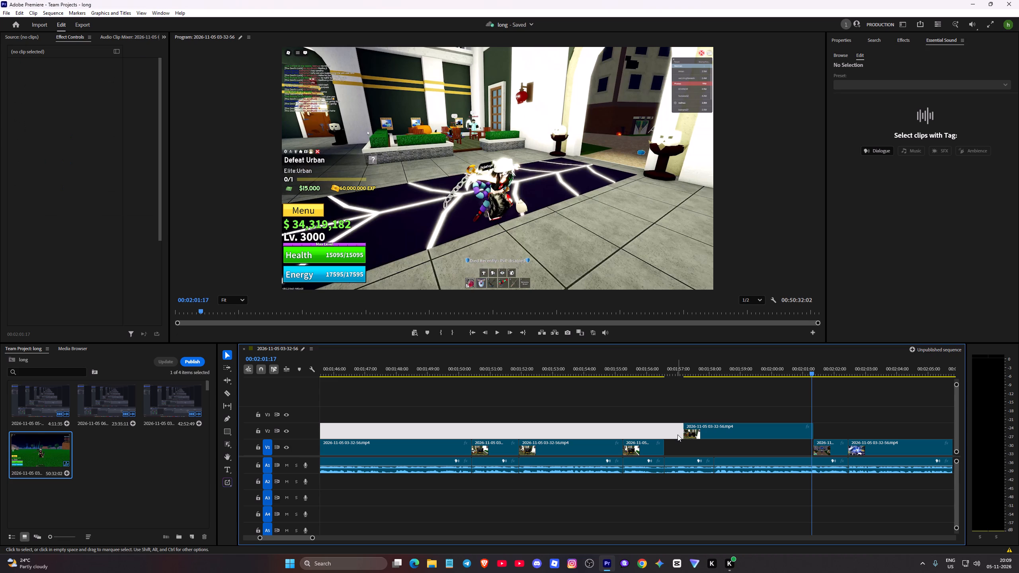
# Shift the remaining V2 clip back to start at 00:01:56:34 and extend the following V1 clip's start back to meet its end.
pyautogui.click(697, 433)
pyautogui.moveTo(697, 433); pyautogui.dragTo(684, 442)
pyautogui.moveTo(712, 429); pyautogui.dragTo(696, 434)
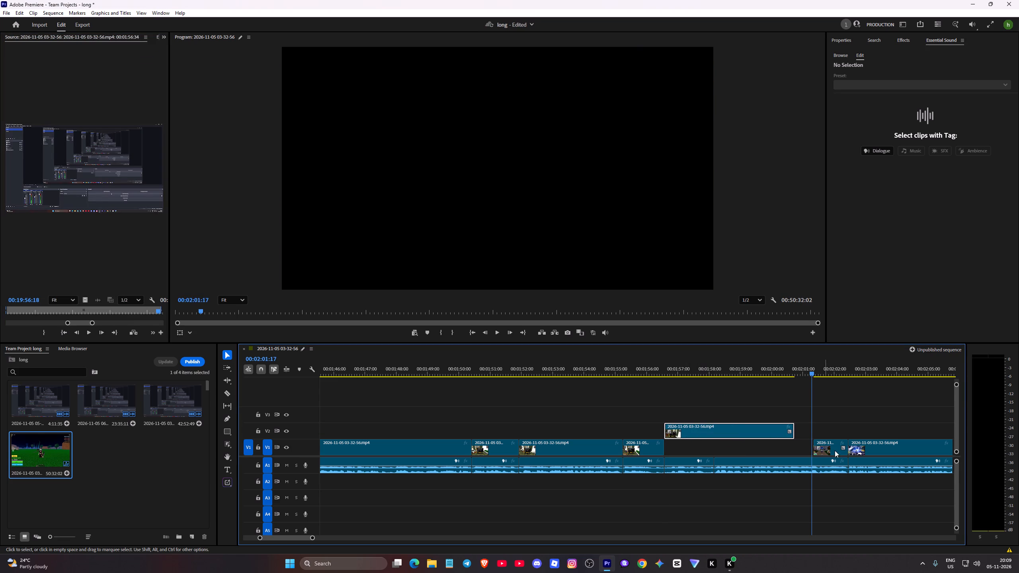
pyautogui.moveTo(813, 447); pyautogui.dragTo(789, 449)
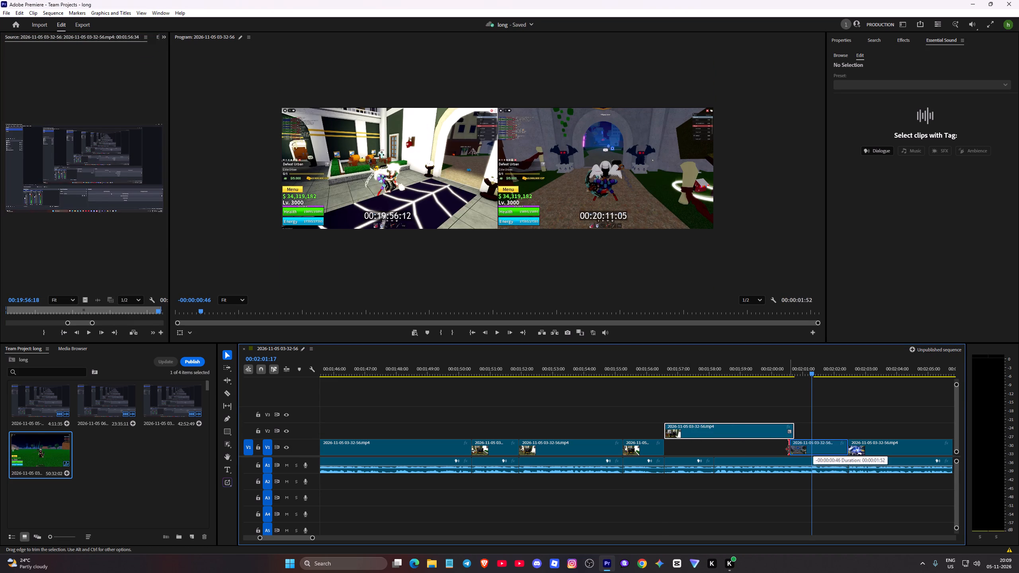
pyautogui.moveTo(789, 449); pyautogui.dragTo(791, 449)
# Play the sequence from about 00:01:56 to 00:02:21 to review the reworked trade section and the clips after it.
pyautogui.click(655, 370)
pyautogui.press('space')
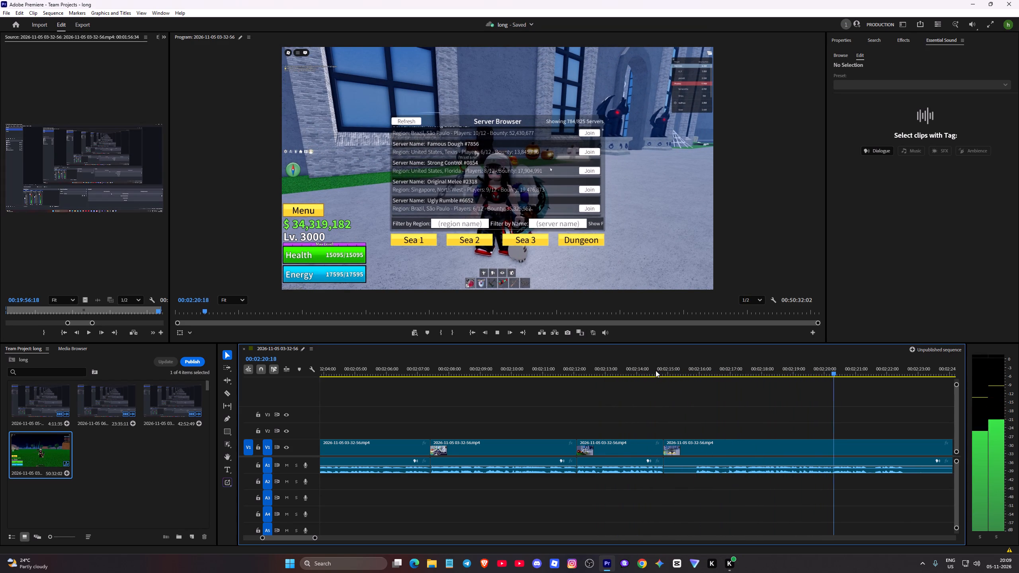
pyautogui.press('space')
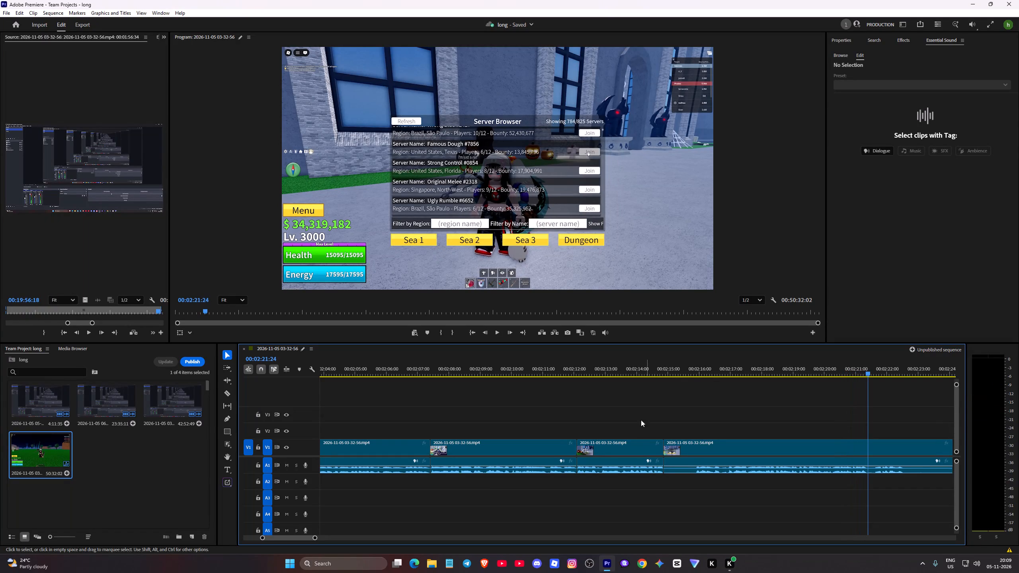
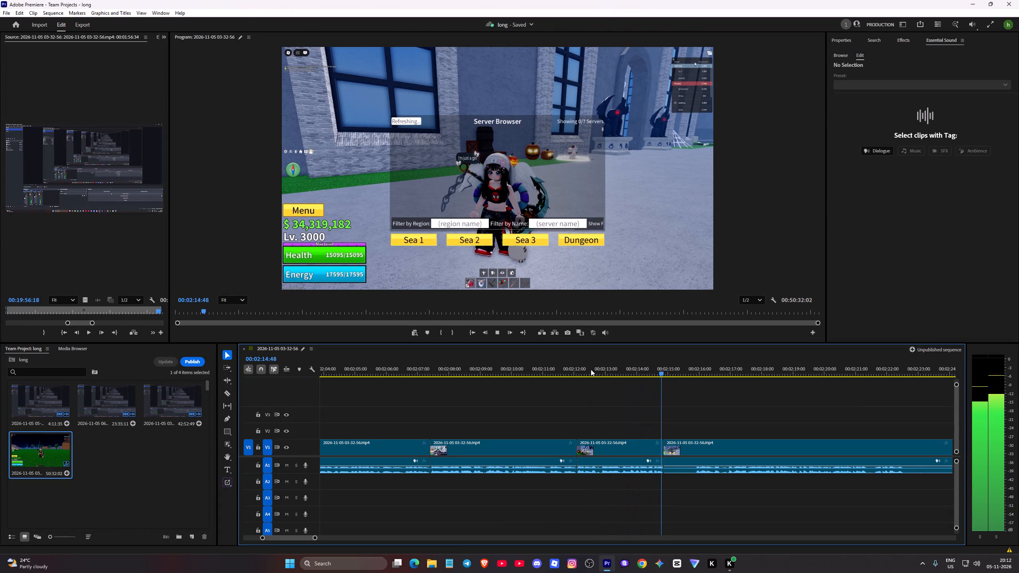
# Skim past the server-browser and loading footage from about 00:02:15, and review the Elite Hunter quest footage up to about 00:03:35.
pyautogui.press('space')
pyautogui.click(742, 370)
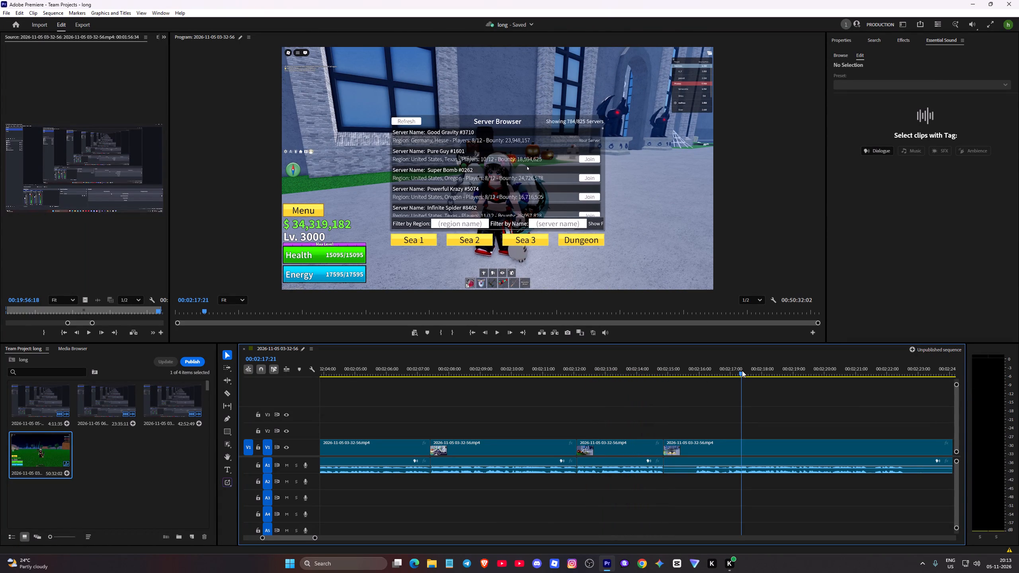
pyautogui.moveTo(742, 371); pyautogui.dragTo(988, 398)
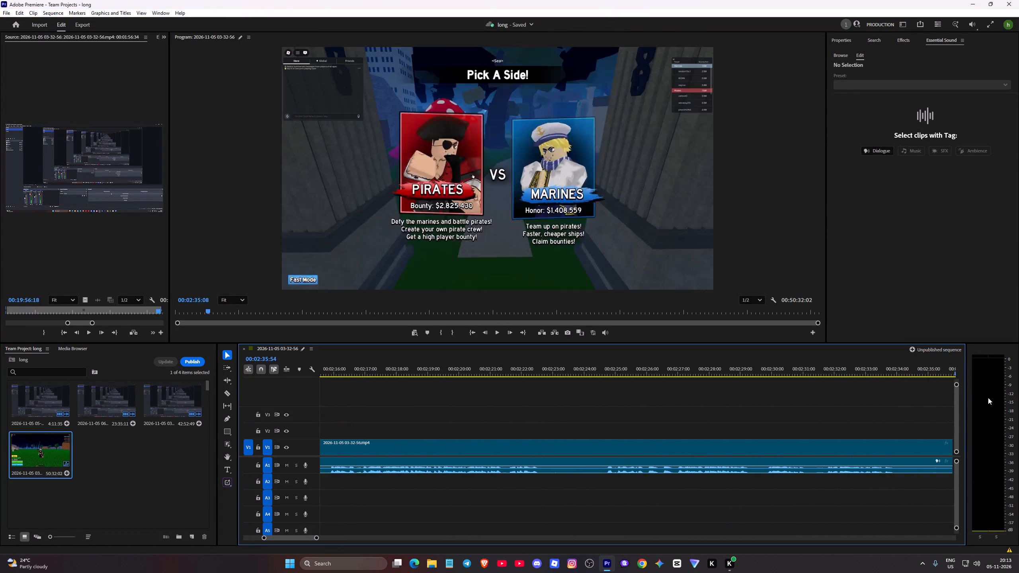
pyautogui.moveTo(988, 398); pyautogui.dragTo(750, 381)
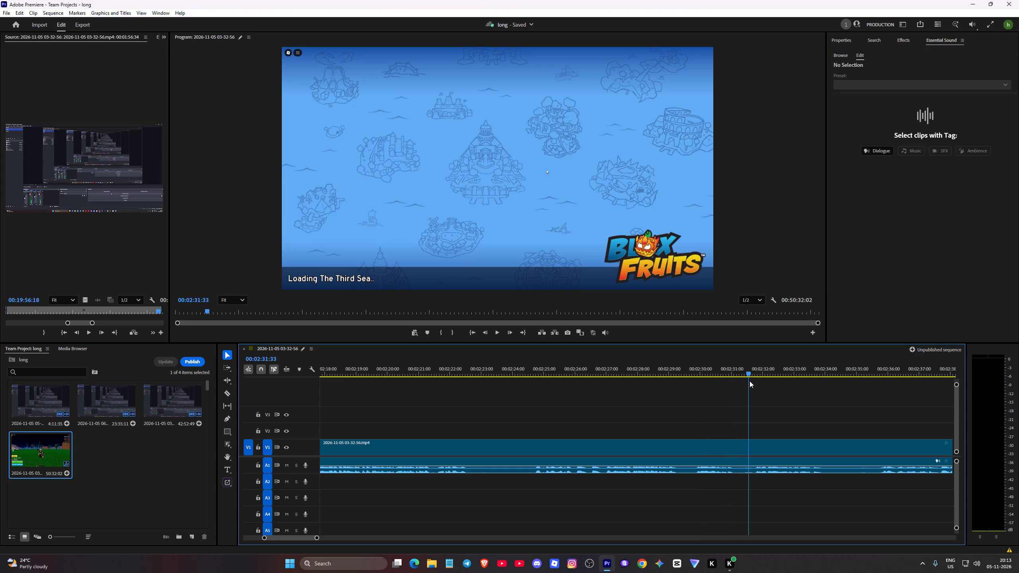
pyautogui.moveTo(750, 381); pyautogui.dragTo(754, 381)
pyautogui.press('space')
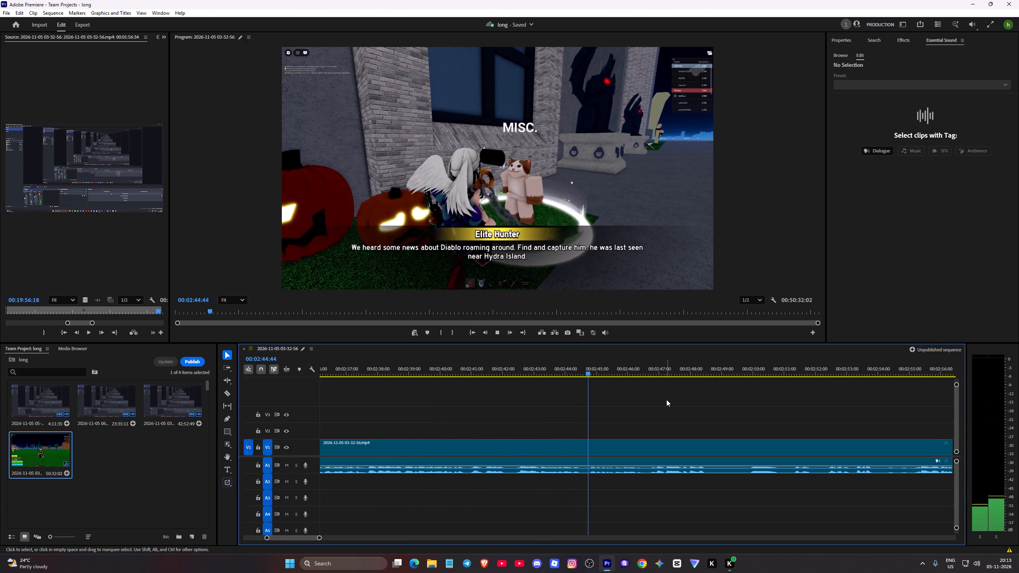
pyautogui.click(748, 368)
pyautogui.press('space')
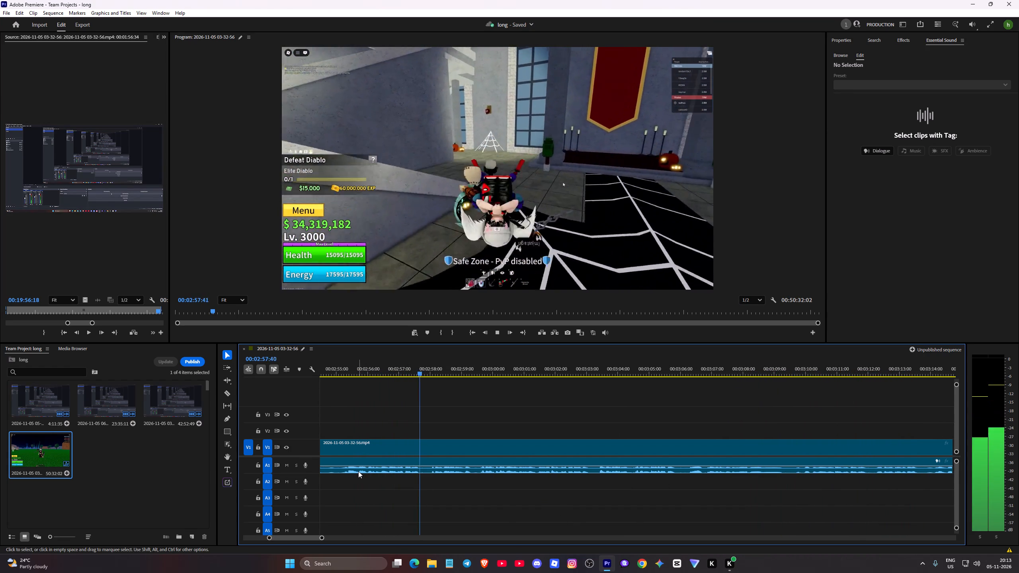
pyautogui.press('space')
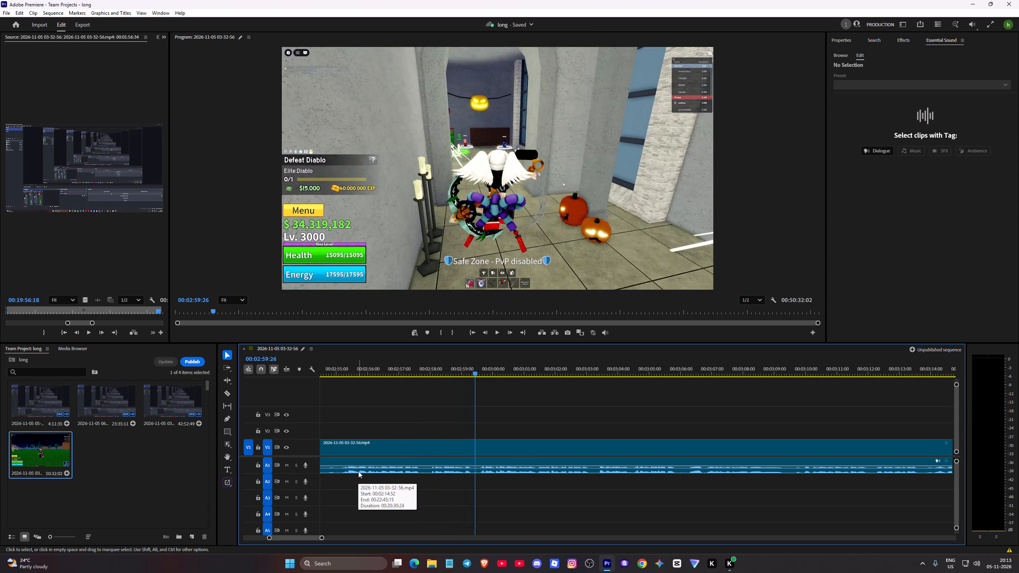
pyautogui.press('space')
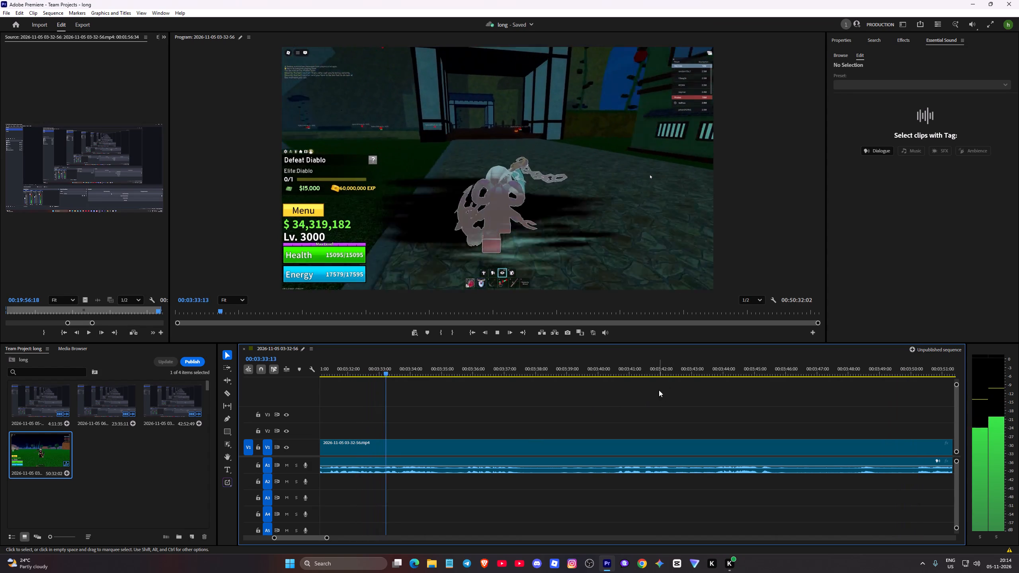
pyautogui.press('space')
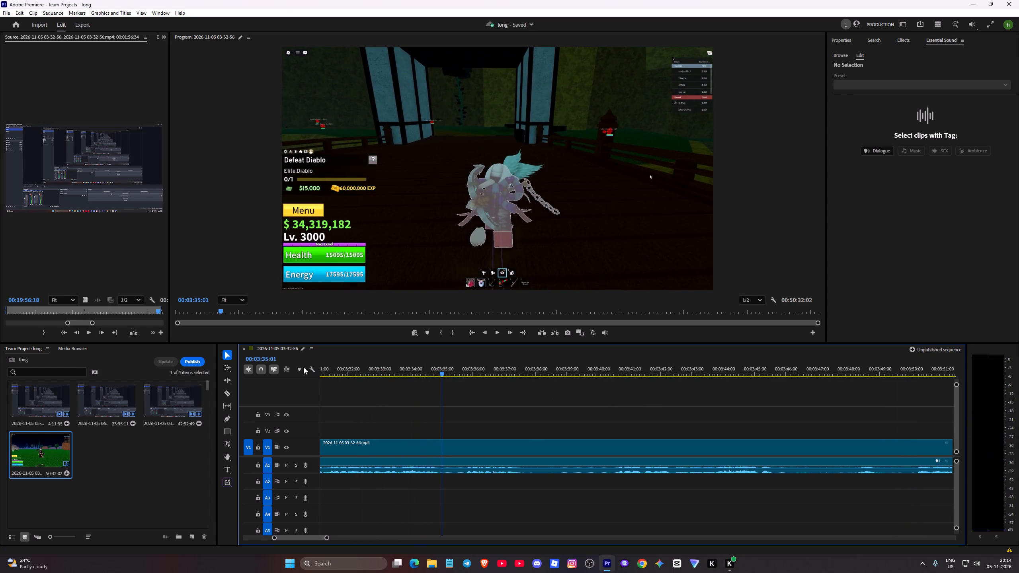
# Go back to about 00:03:31 and review the Diablo search footage through about 00:04:40, skipping ahead between passages.
pyautogui.click(339, 368)
pyautogui.moveTo(338, 372); pyautogui.dragTo(320, 373)
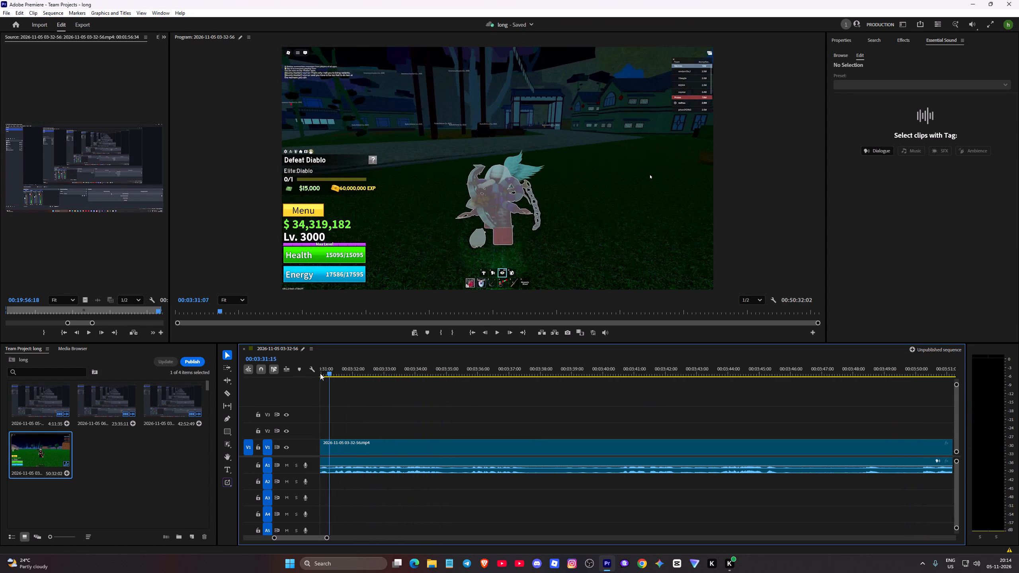
pyautogui.moveTo(320, 373); pyautogui.dragTo(454, 374)
pyautogui.press('space')
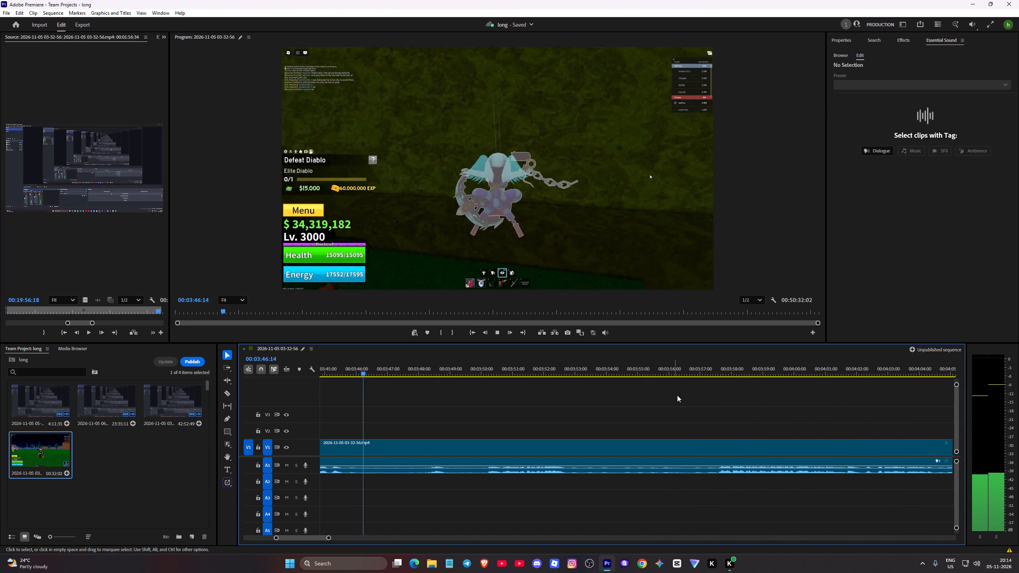
pyautogui.click(815, 370)
pyautogui.press('space')
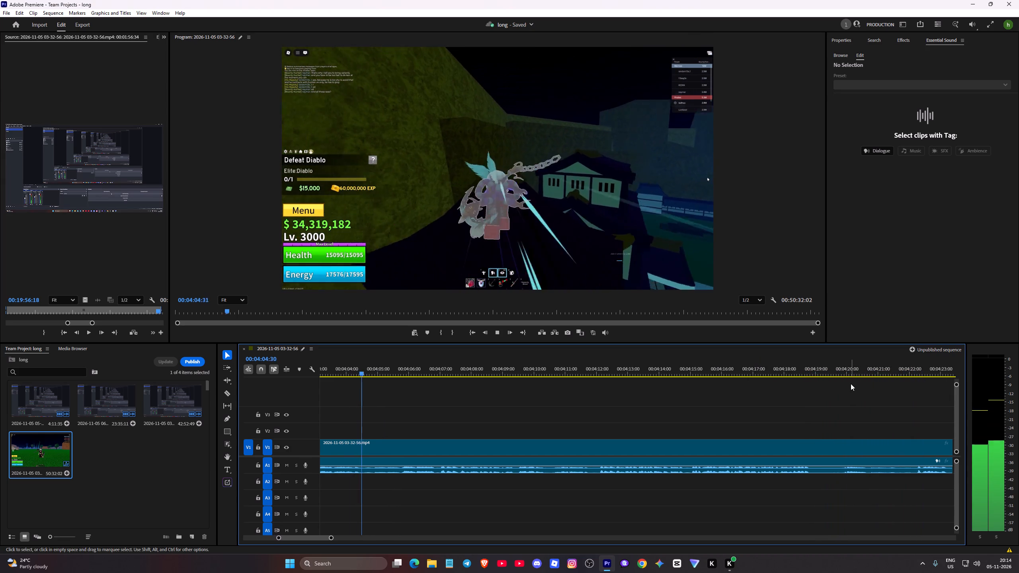
pyautogui.click(889, 374)
pyautogui.press('space')
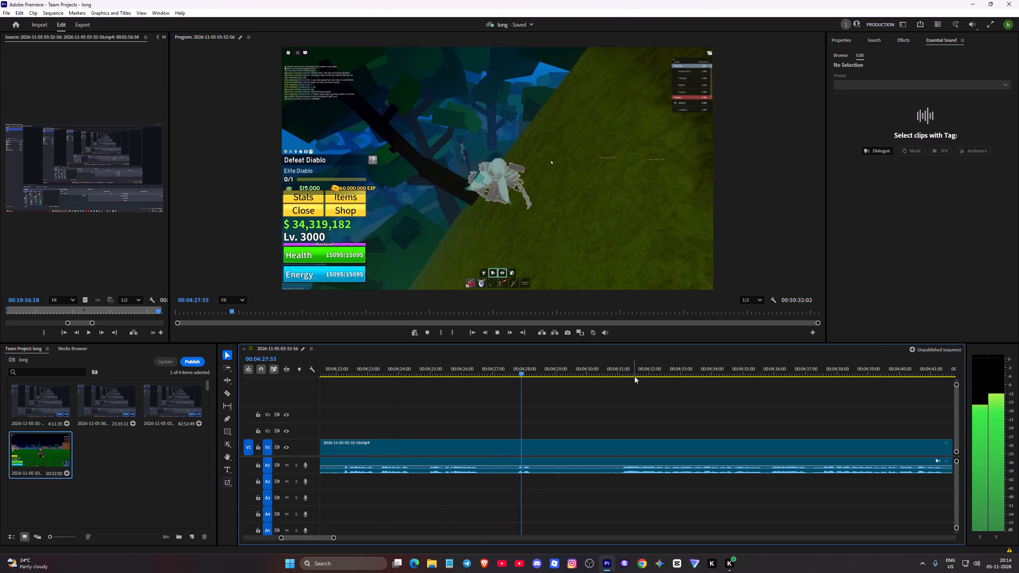
pyautogui.click(621, 370)
pyautogui.press('space')
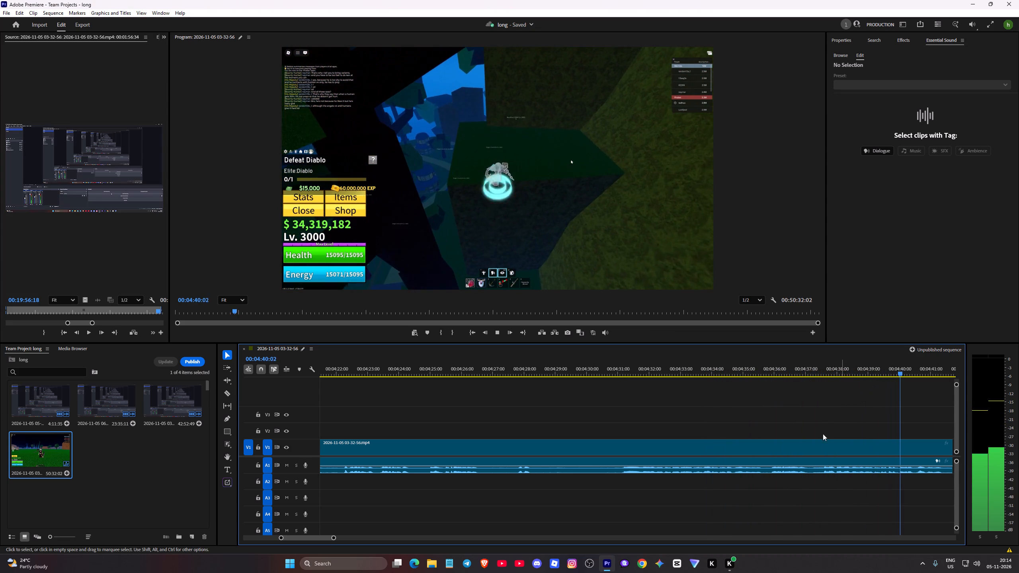
pyautogui.press('space')
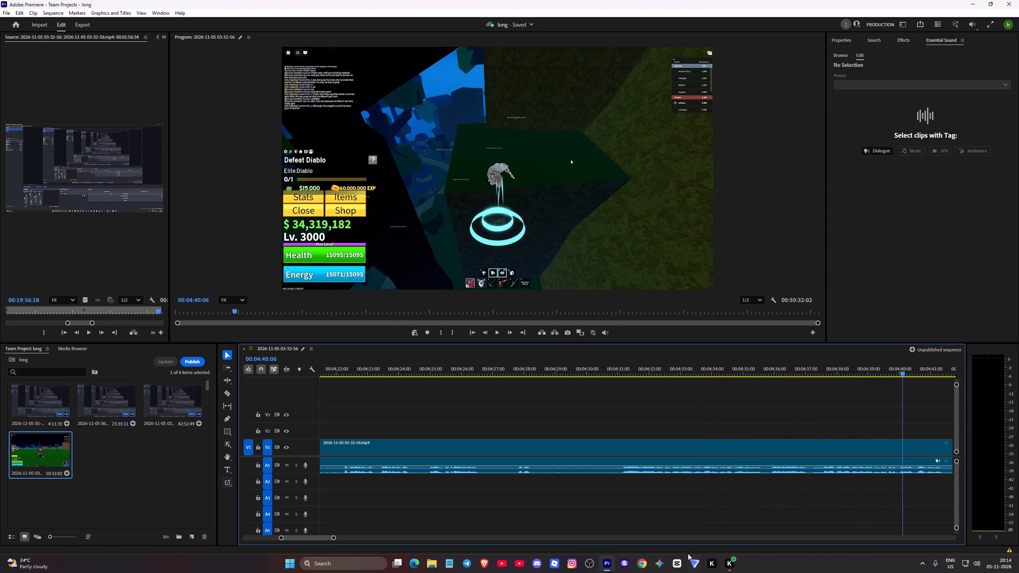
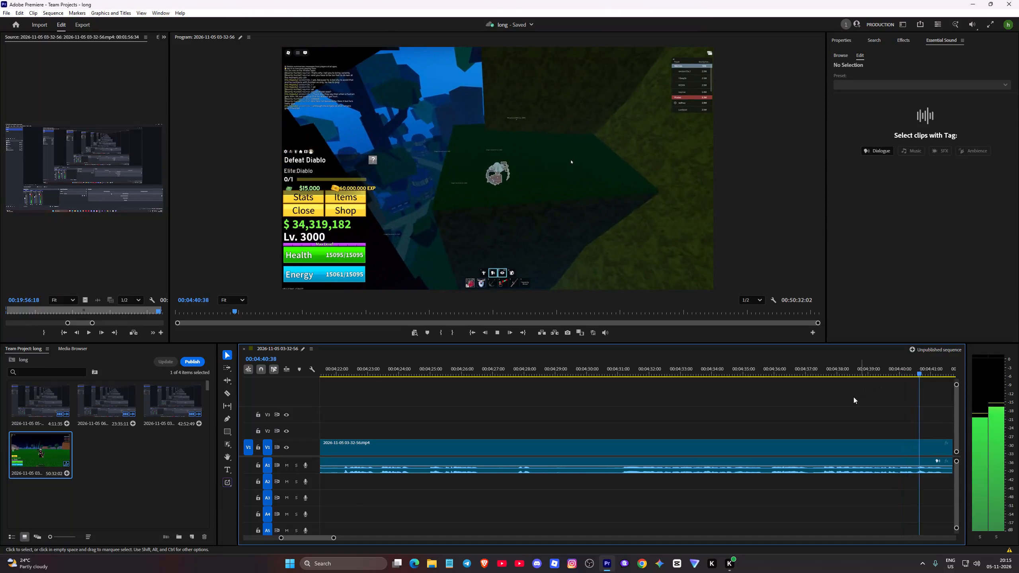
# Switch to YouTube, search for "chatpate baddie song", and play "chatpati playlist for my chatpati baddies" in the background at a lower volume.
pyautogui.press('space')
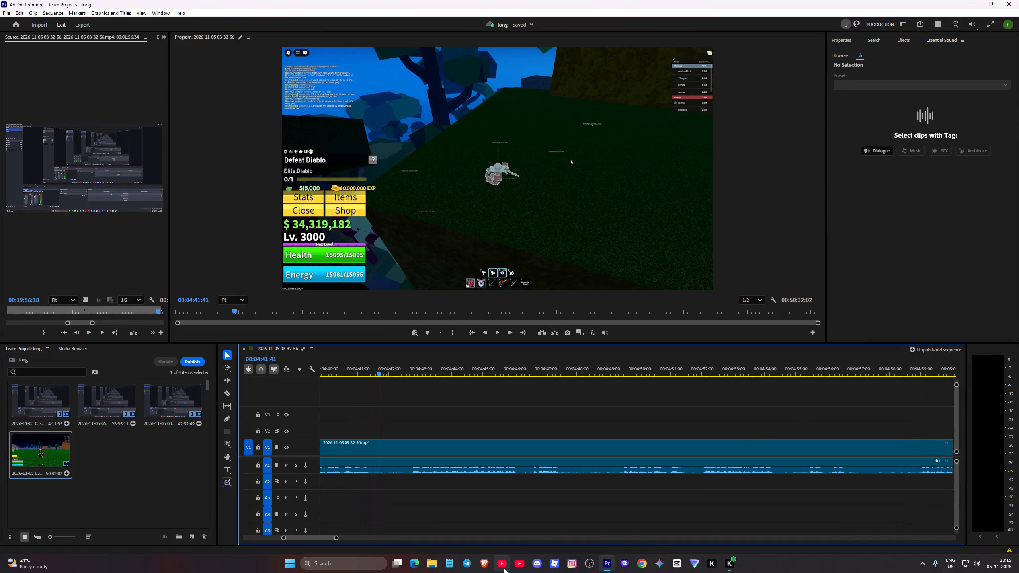
pyautogui.click(504, 568)
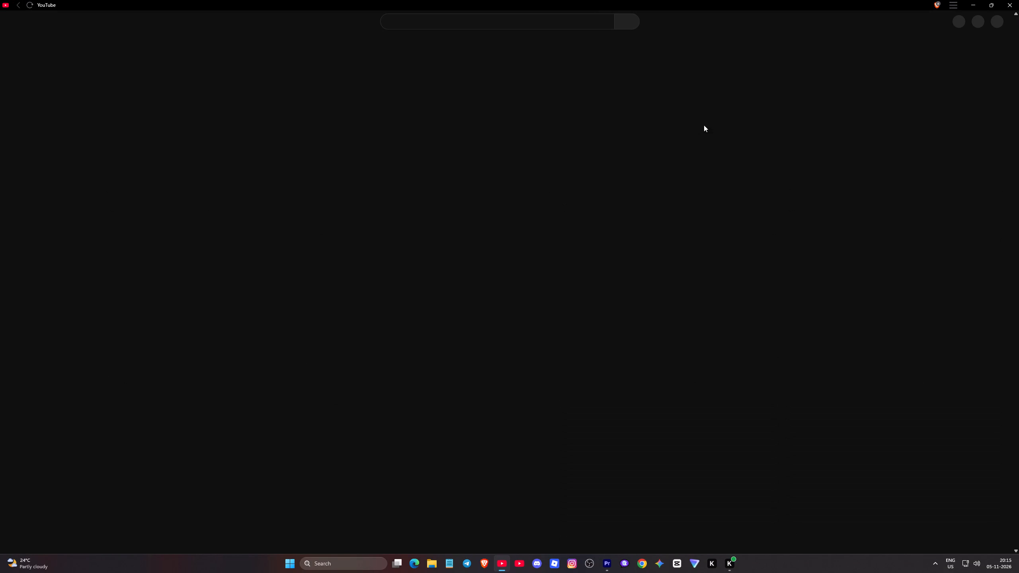
pyautogui.click(431, 22)
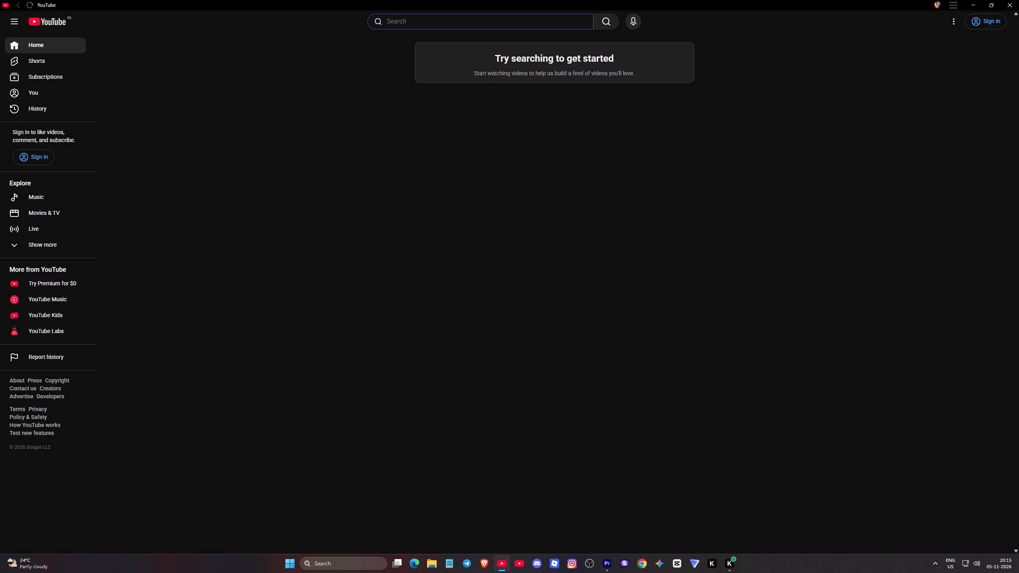
pyautogui.write('chatpate baddie song')
pyautogui.press('space')
pyautogui.press('Return')
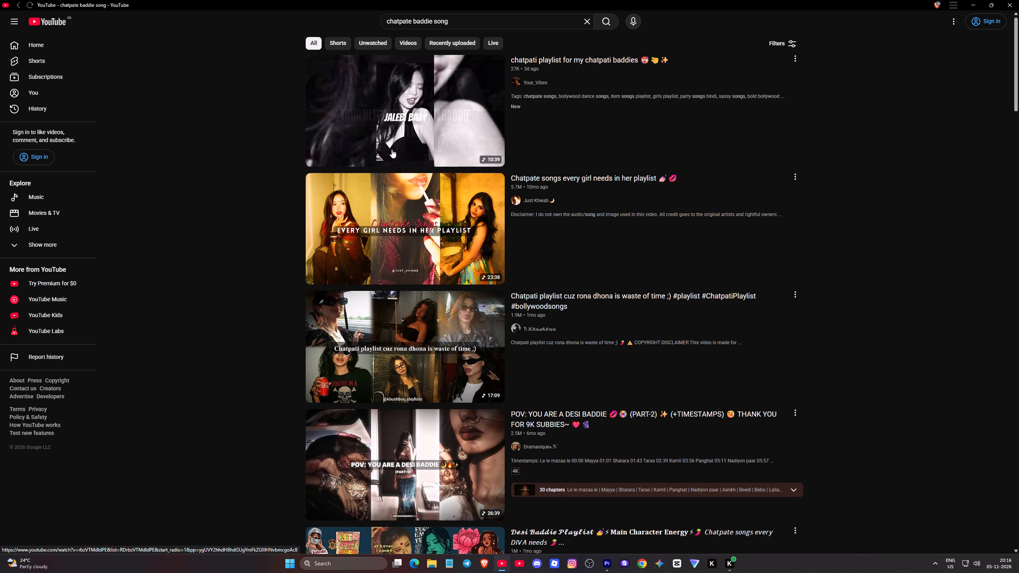
pyautogui.click(392, 149)
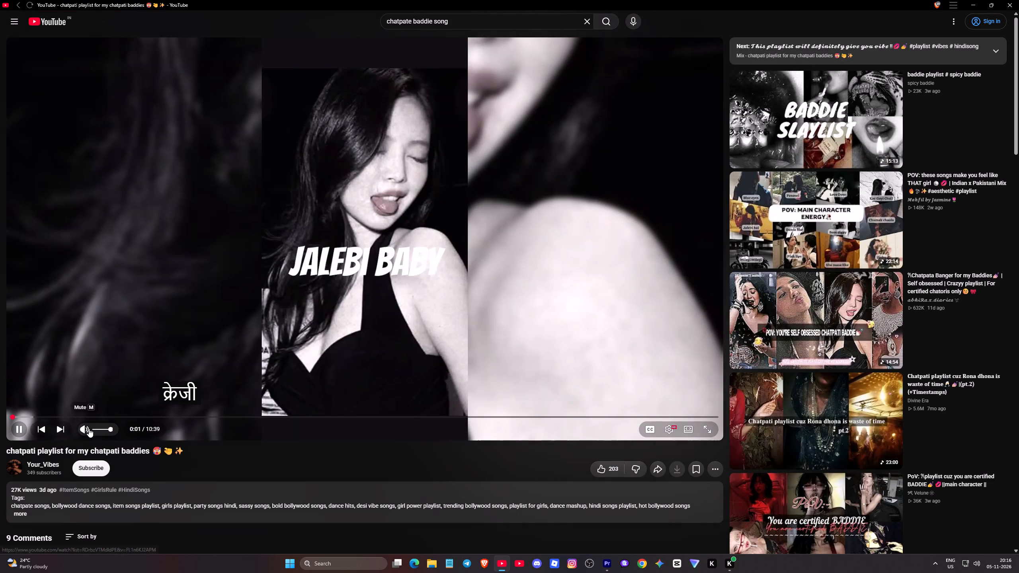
pyautogui.click(93, 429)
pyautogui.click(96, 429)
pyautogui.click(96, 429)
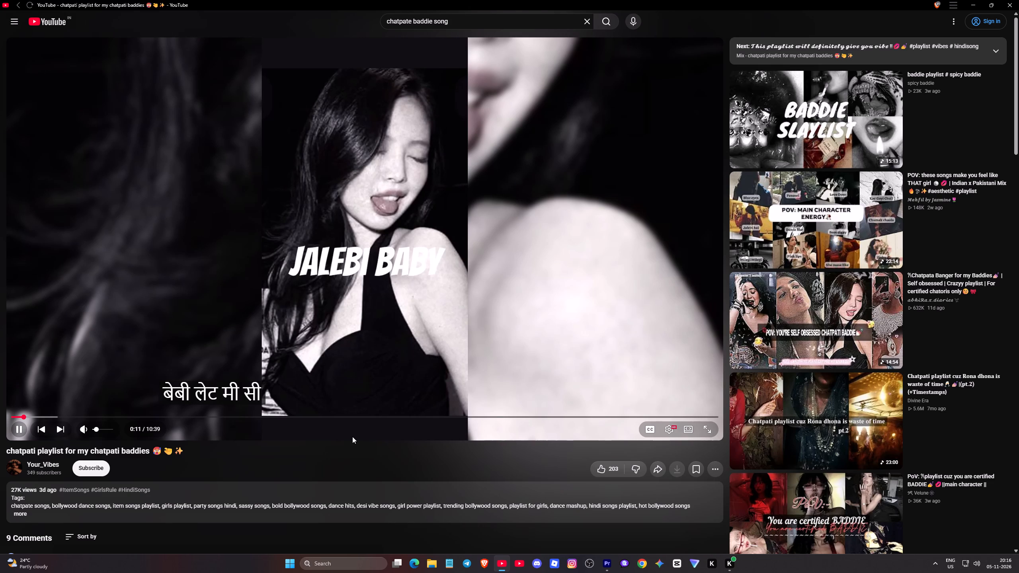
pyautogui.click(978, 0)
# Back in Premiere, remove the video and audio from 00:02:14 up to about 00:05:42 in the Diablo fight, closing the gap.
pyautogui.press('F11')
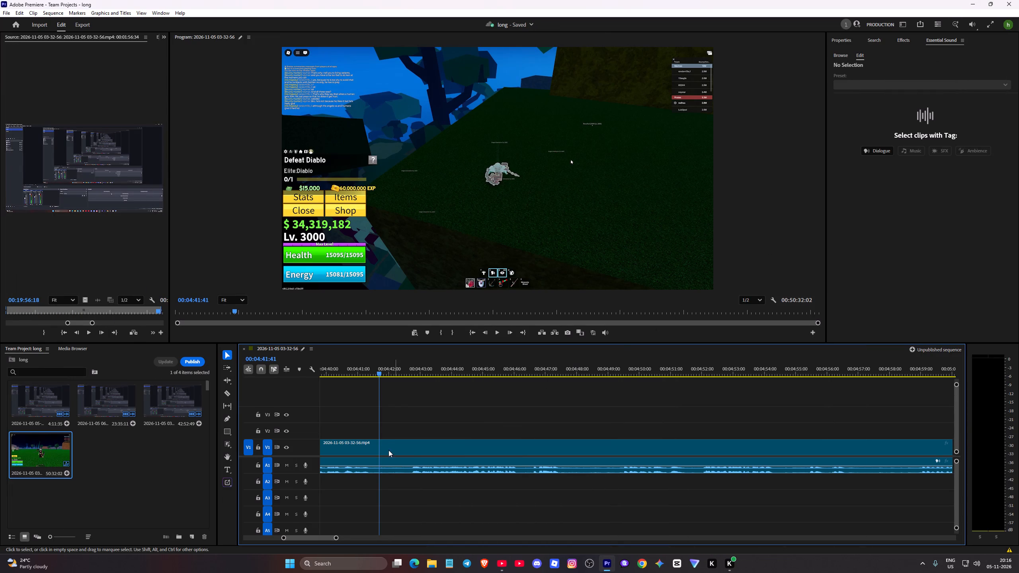
pyautogui.press('space')
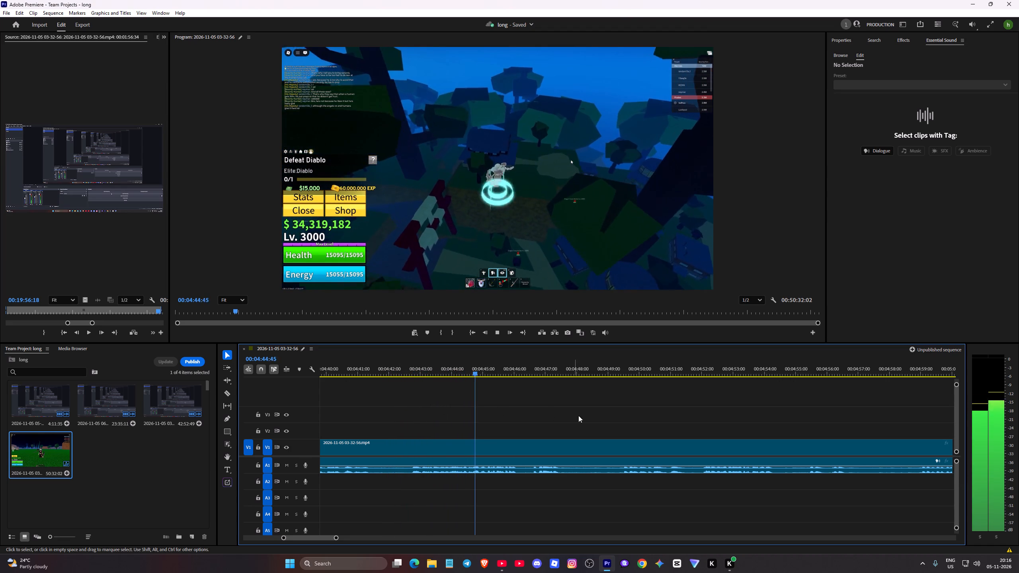
pyautogui.click(699, 370)
pyautogui.press('space')
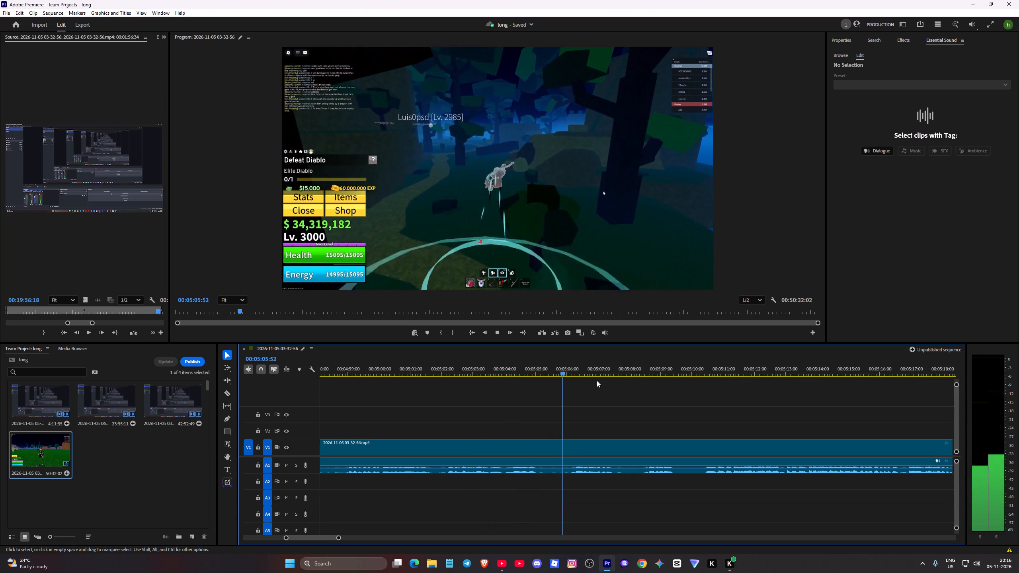
pyautogui.click(709, 371)
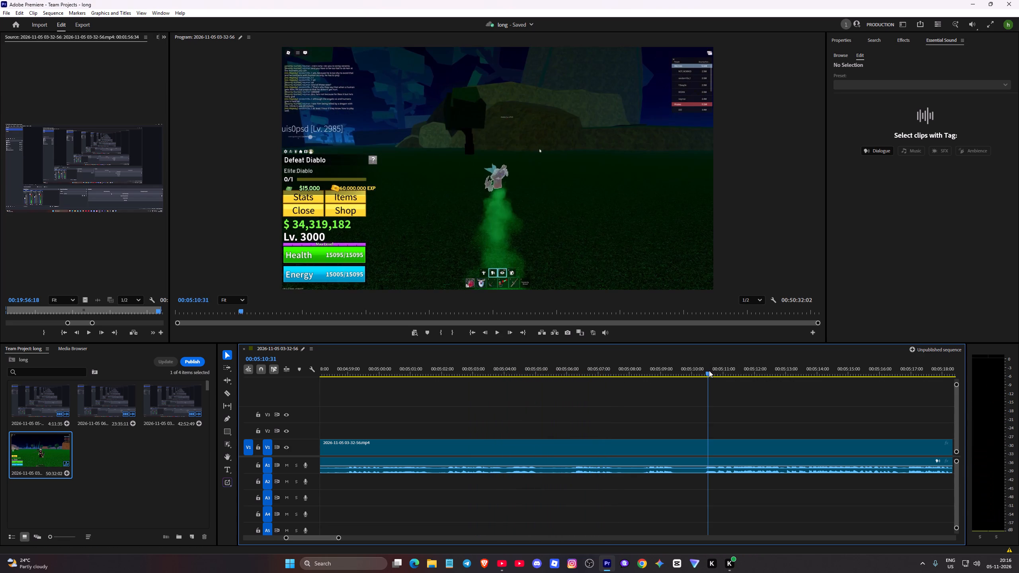
pyautogui.press('space')
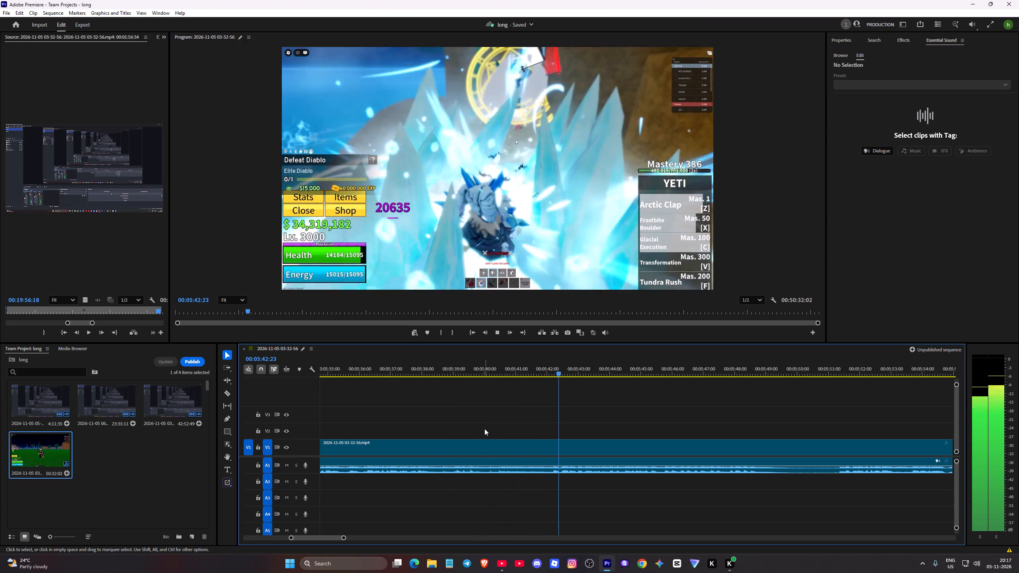
pyautogui.press('space')
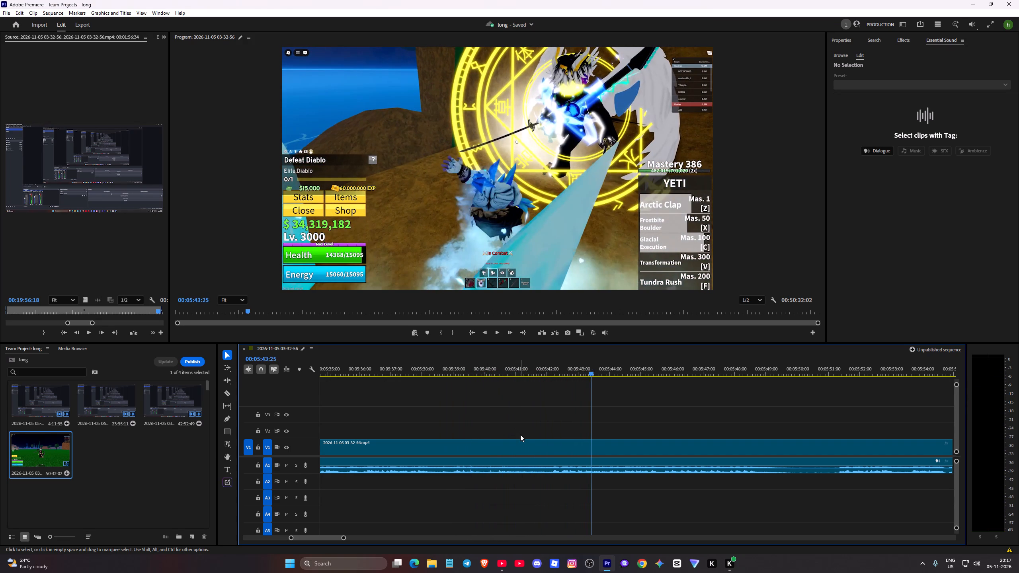
pyautogui.press('c')
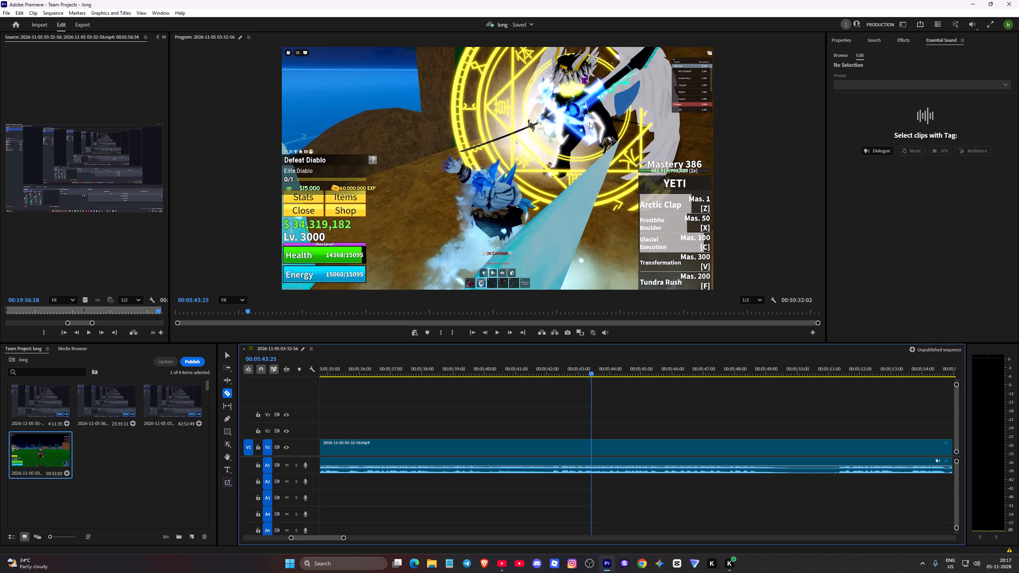
pyautogui.click(549, 461)
pyautogui.click(549, 448)
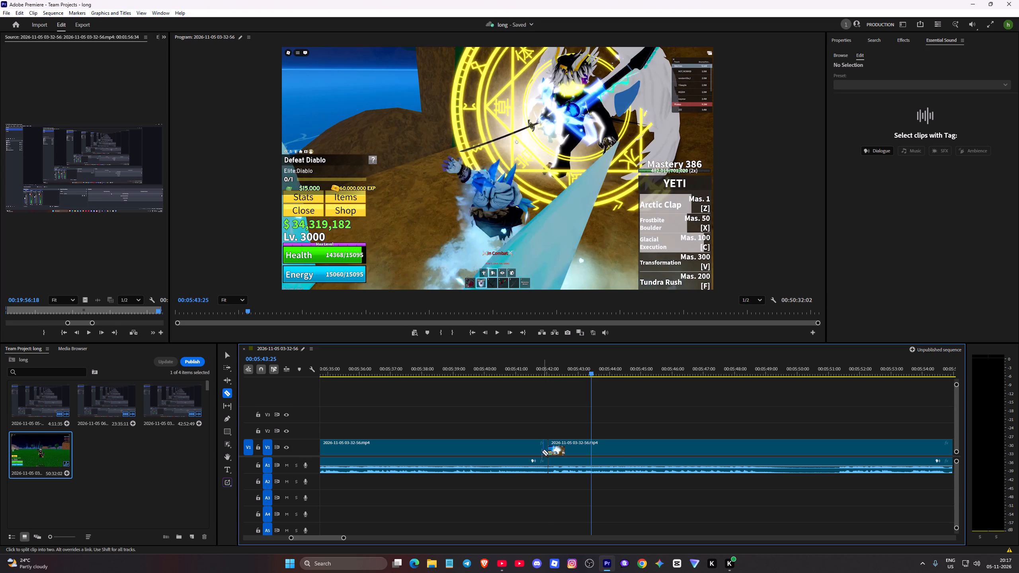
pyautogui.press('v')
pyautogui.click(528, 462)
pyautogui.press('Delete')
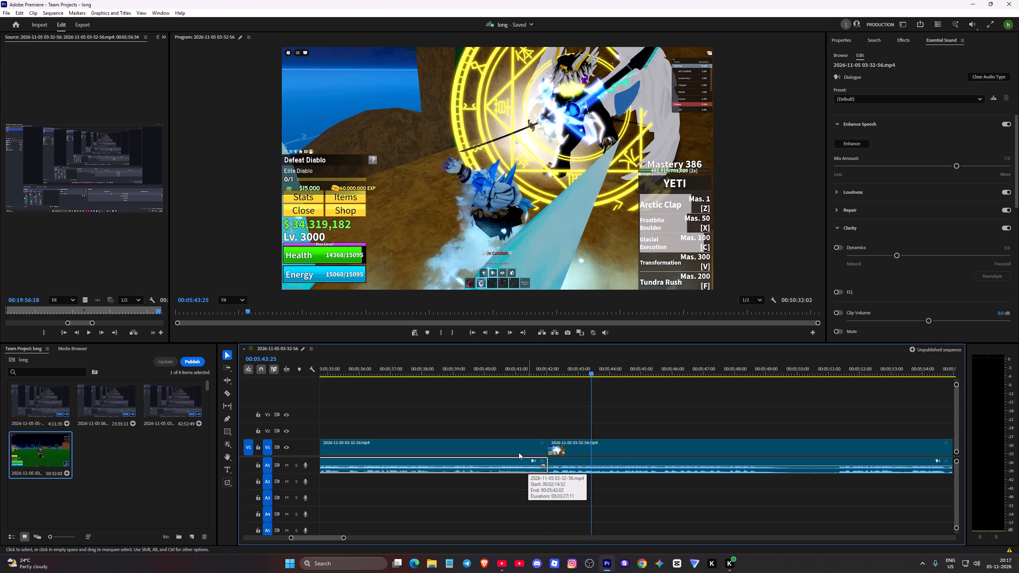
pyautogui.click(514, 447)
pyautogui.press('Delete')
pyautogui.click(517, 450)
pyautogui.press('Delete')
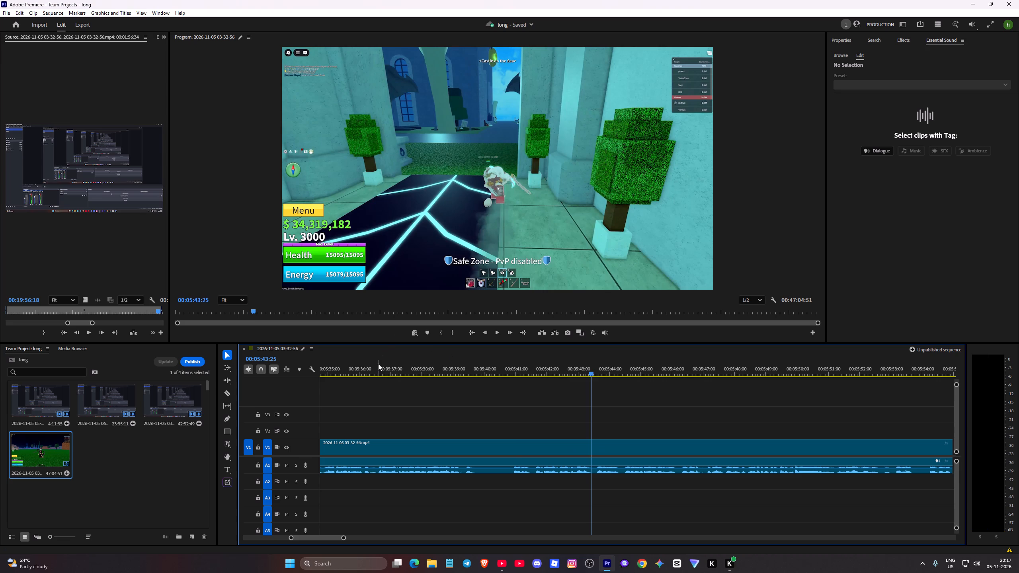
# Go back to about 00:02:12 and review the new join and the fight footage through about 00:02:22.
pyautogui.click(378, 364)
pyautogui.moveTo(377, 375); pyautogui.dragTo(294, 376)
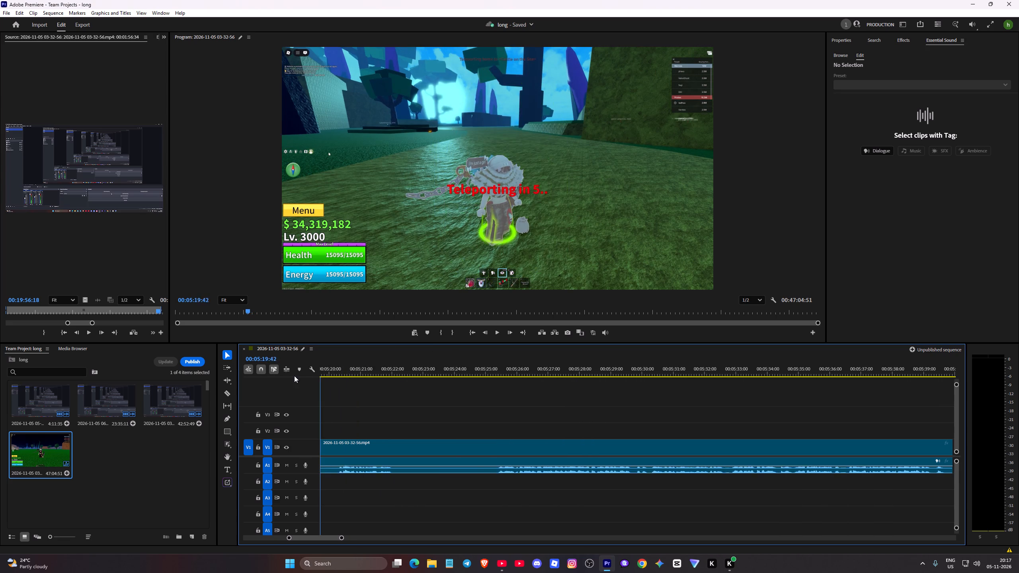
pyautogui.moveTo(294, 376); pyautogui.dragTo(285, 386)
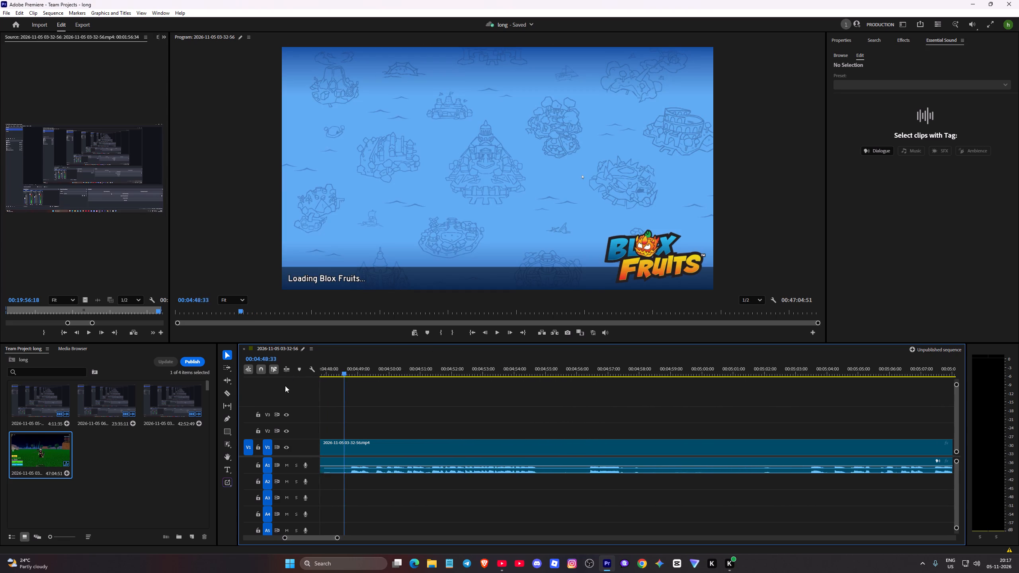
pyautogui.moveTo(285, 386); pyautogui.dragTo(202, 388)
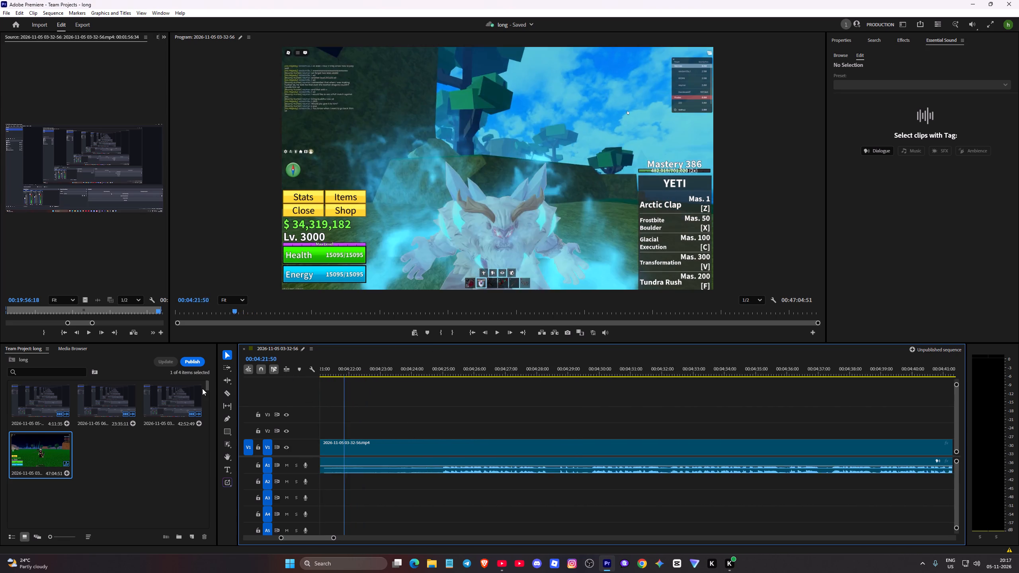
pyautogui.moveTo(202, 388); pyautogui.dragTo(203, 388)
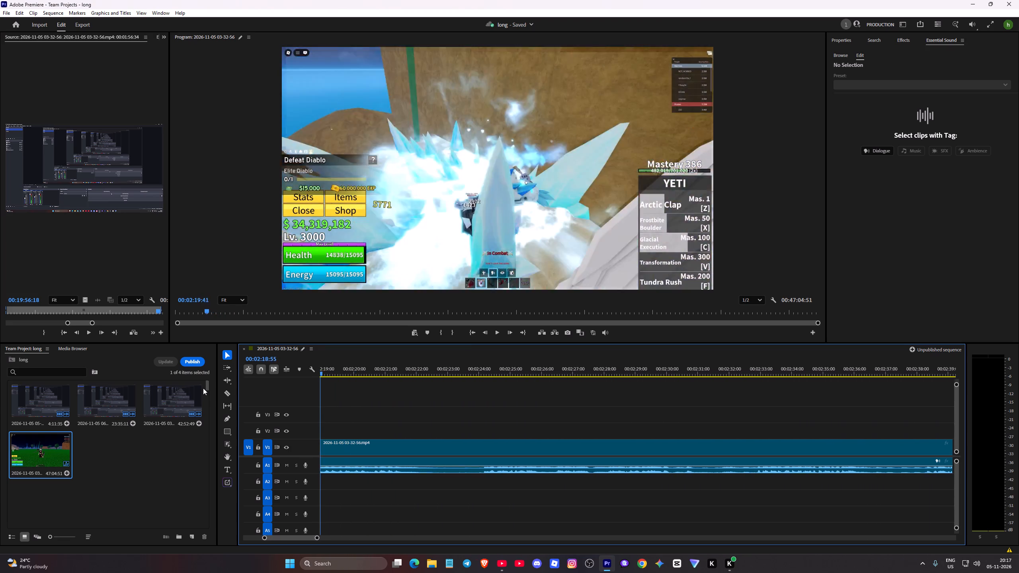
pyautogui.moveTo(203, 388); pyautogui.dragTo(736, 393)
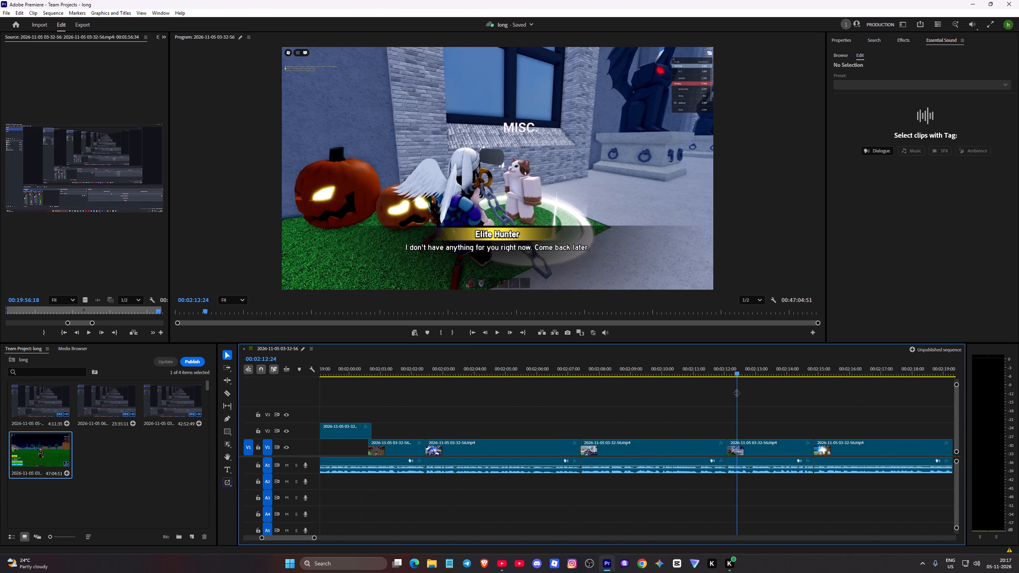
pyautogui.press('space')
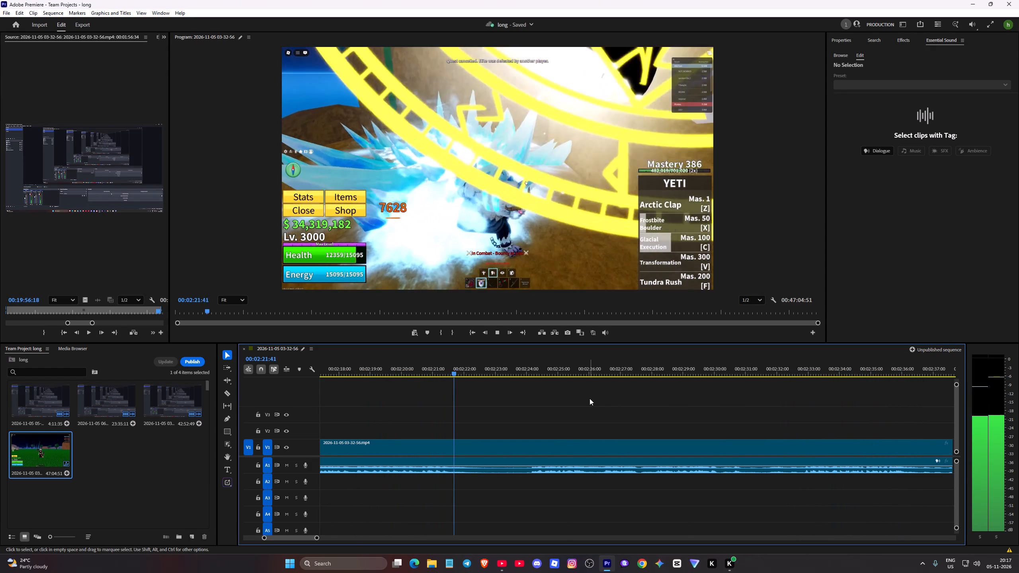
pyautogui.press('space')
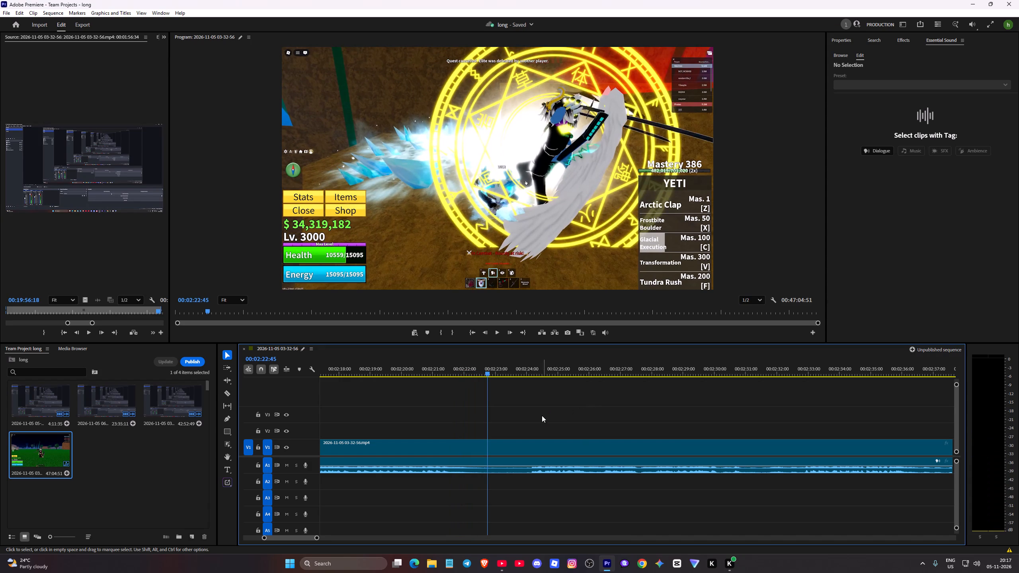
# Split the video and audio at about 00:02:22:45 and 00:02:24, and delete the short fight passage between the cuts, closing the gap.
pyautogui.press('c')
pyautogui.click(486, 440)
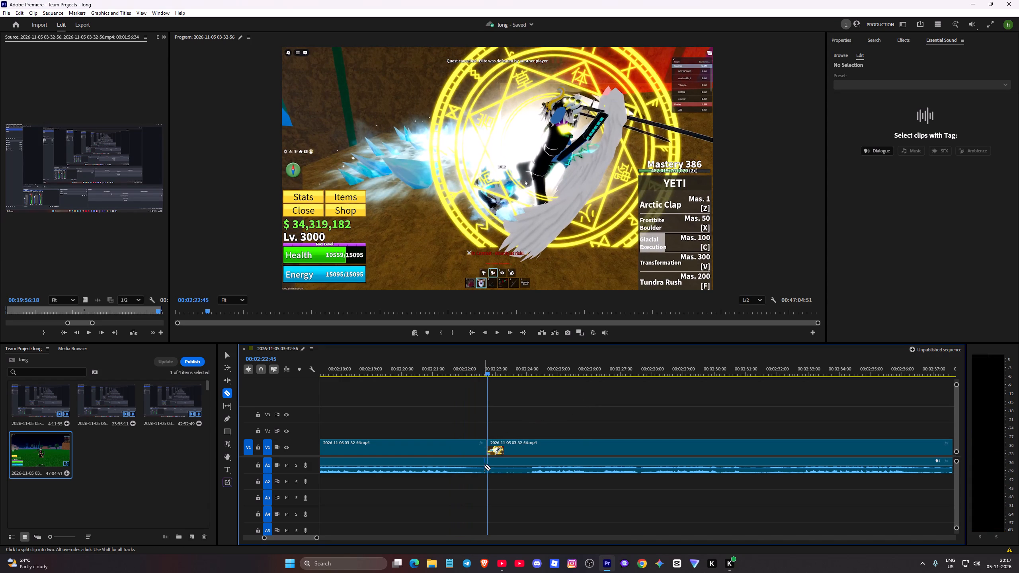
pyautogui.click(485, 466)
pyautogui.press('space')
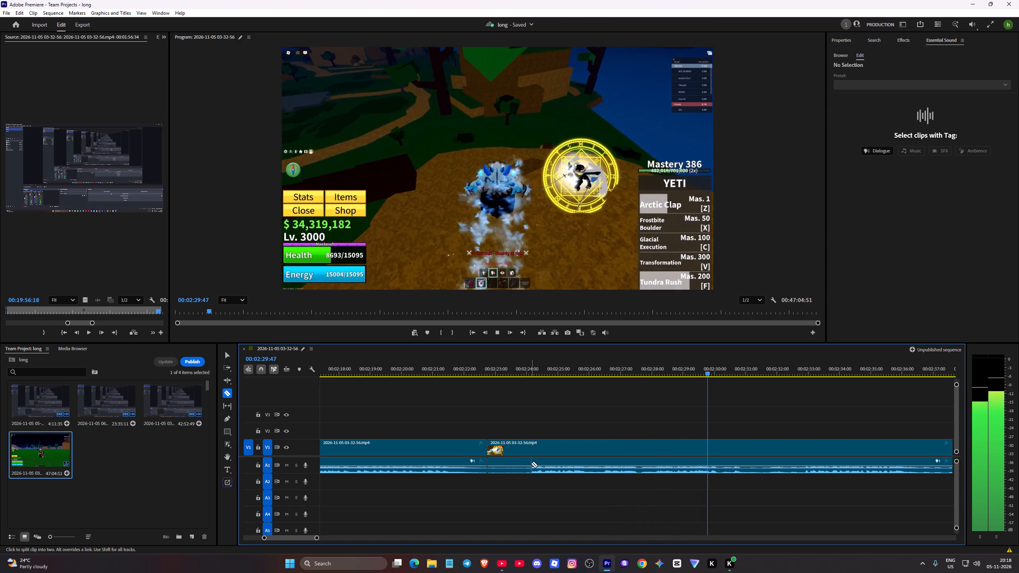
pyautogui.press('space')
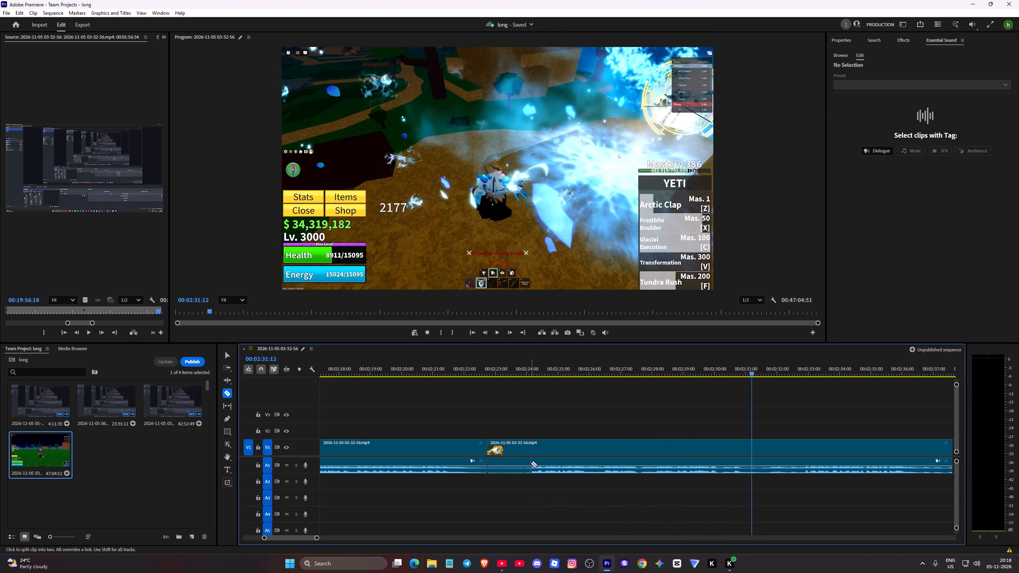
pyautogui.click(531, 462)
pyautogui.click(531, 450)
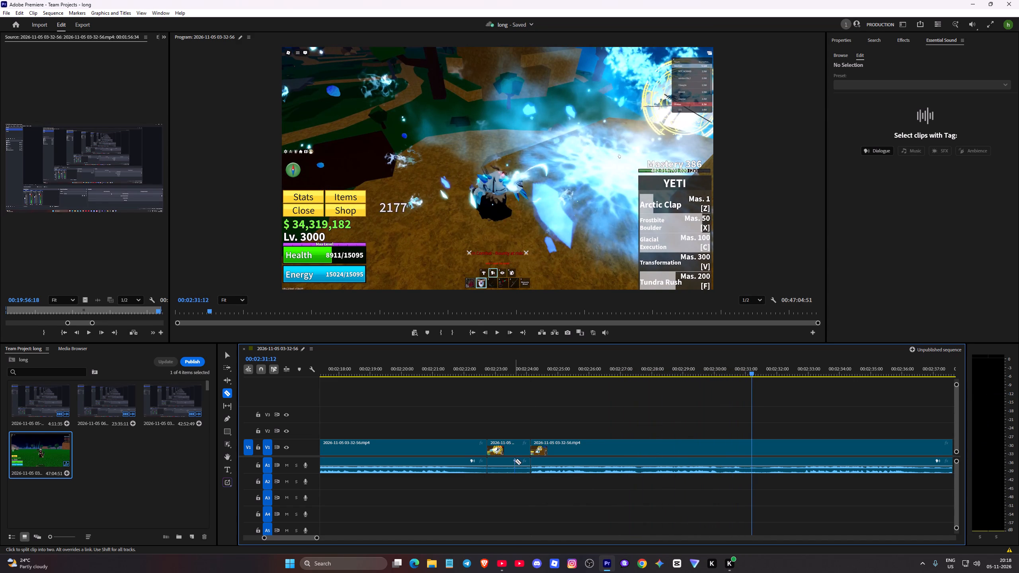
pyautogui.press('c')
pyautogui.press('v')
pyautogui.click(514, 465)
pyautogui.press('Delete')
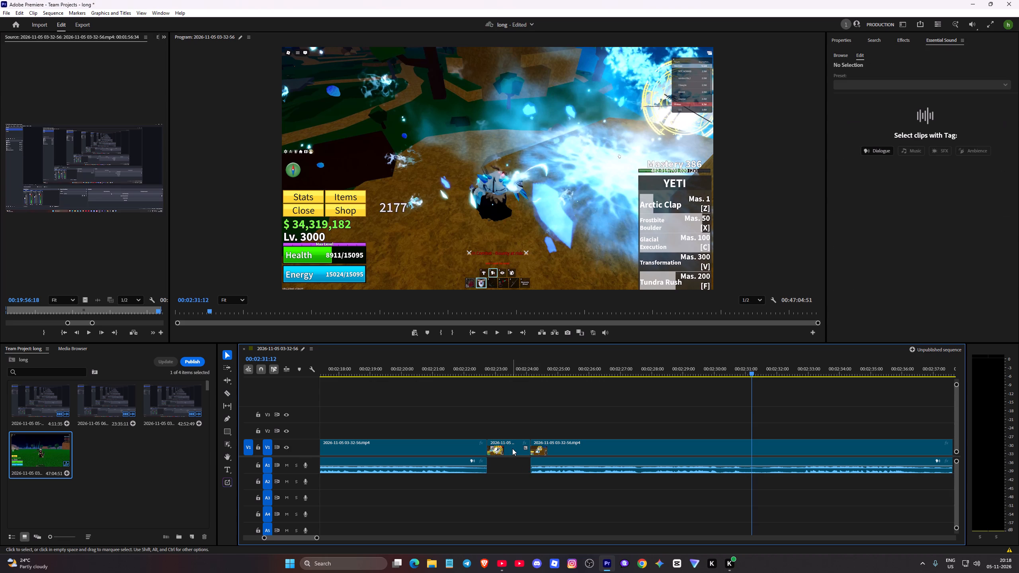
pyautogui.click(512, 448)
pyautogui.press('Delete')
pyautogui.click(511, 448)
pyautogui.press('Delete')
pyautogui.click(503, 446)
pyautogui.press('Delete')
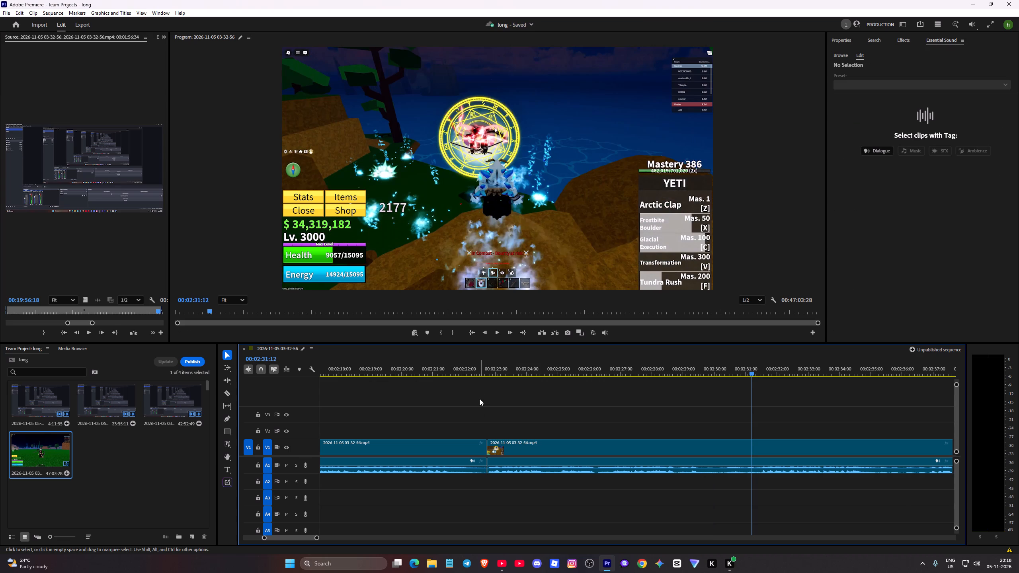
# Play the fight on from the new join near 00:02:22:30 and split the video and audio at 00:02:29:47.
pyautogui.click(480, 370)
pyautogui.press('space')
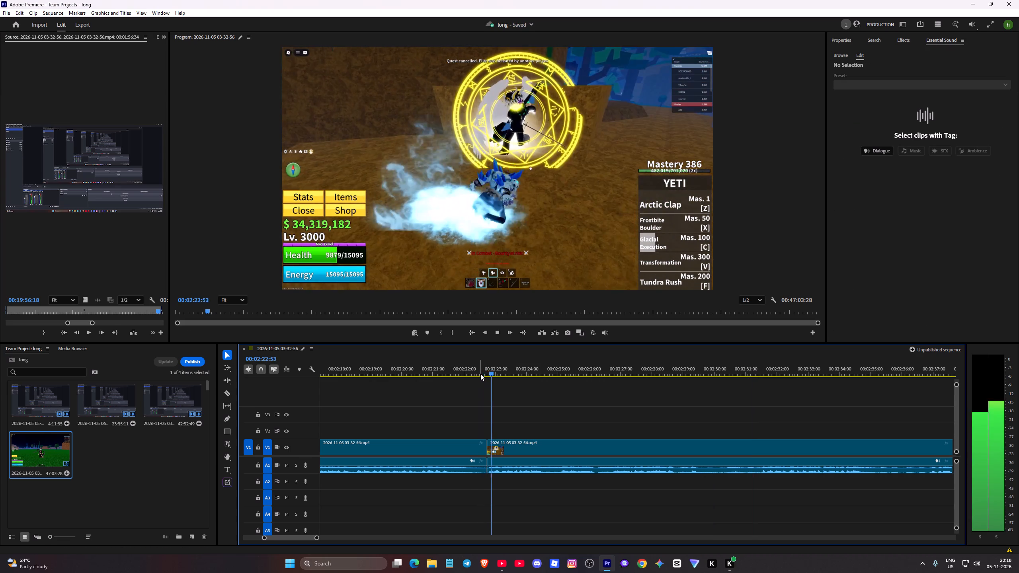
pyautogui.press('space')
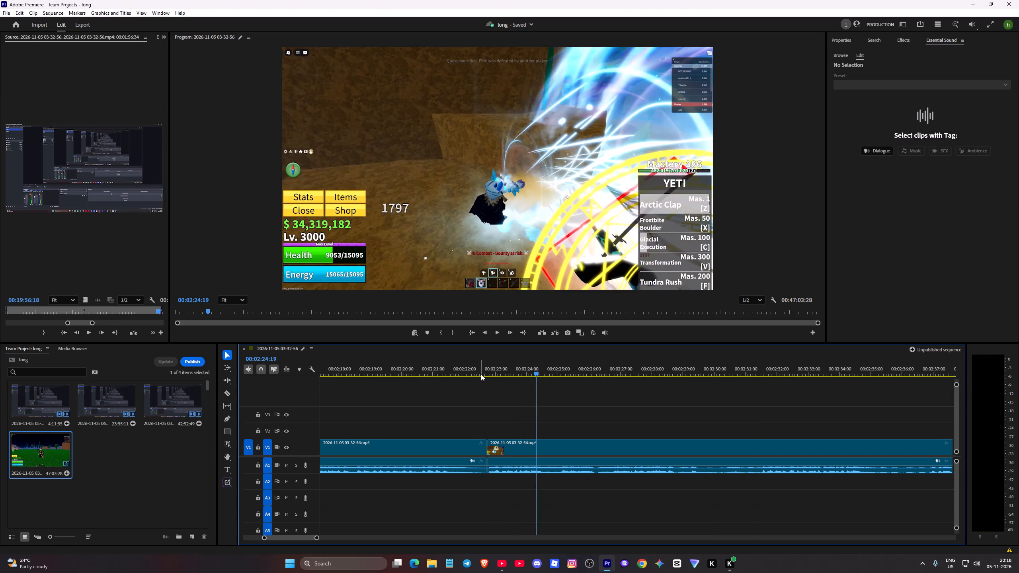
pyautogui.press('space')
pyautogui.press('space')
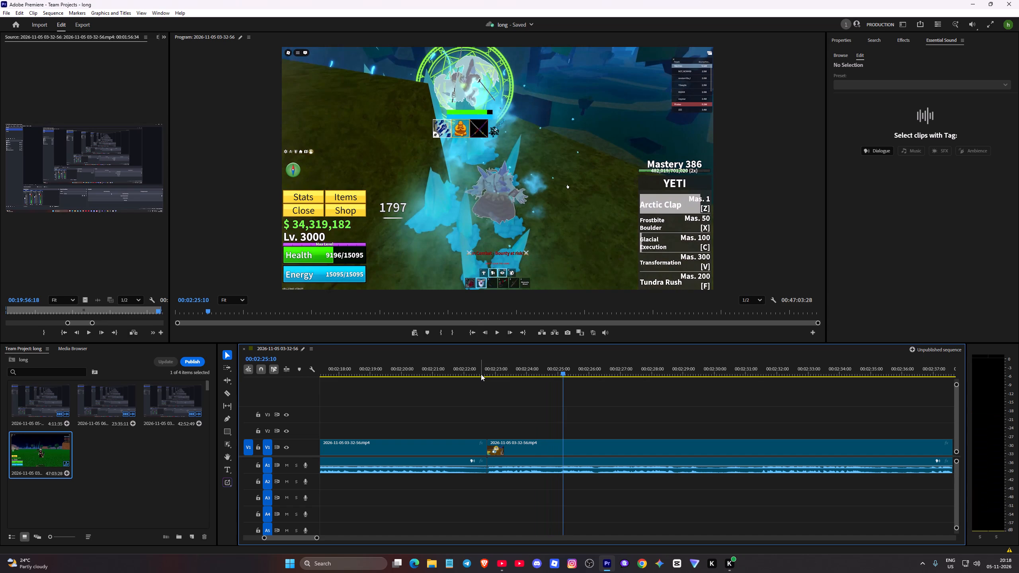
pyautogui.press('space')
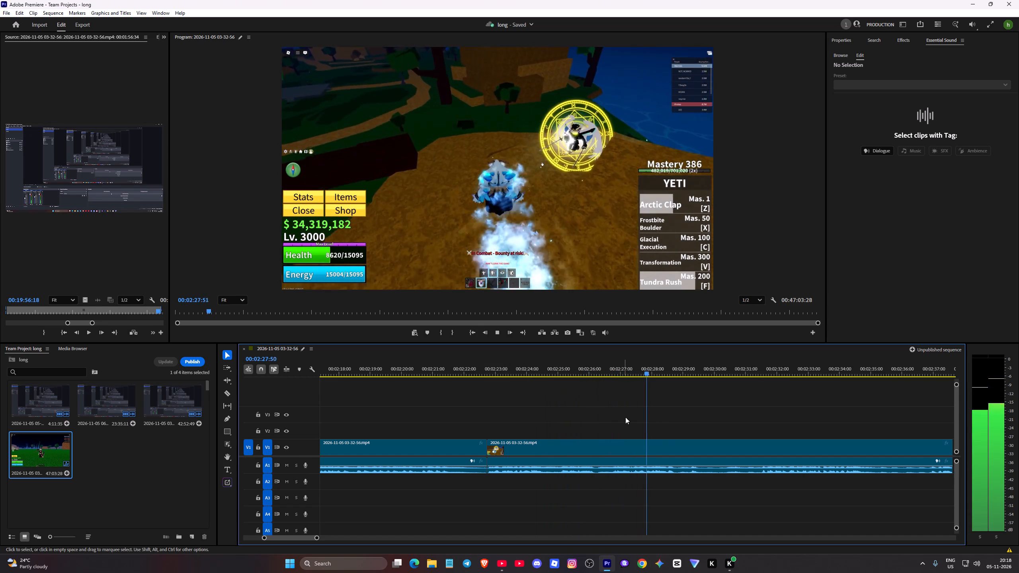
pyautogui.press('space')
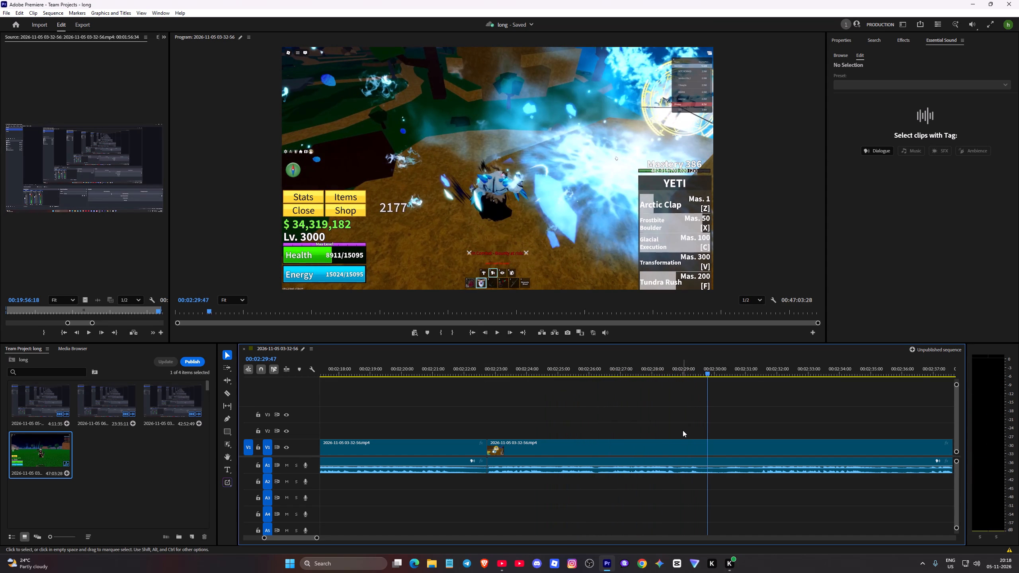
pyautogui.press('v')
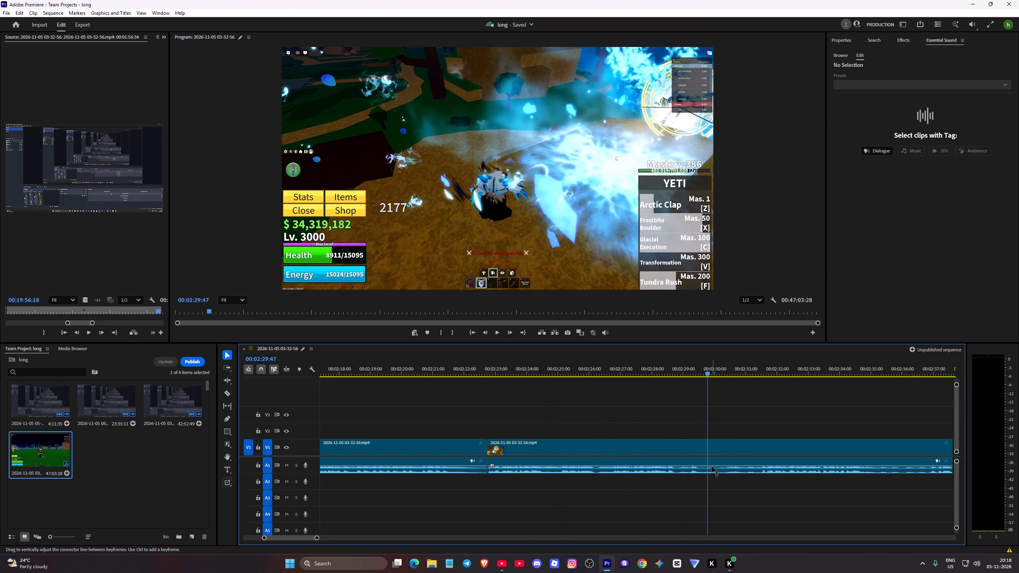
pyautogui.press('c')
pyautogui.click(705, 466)
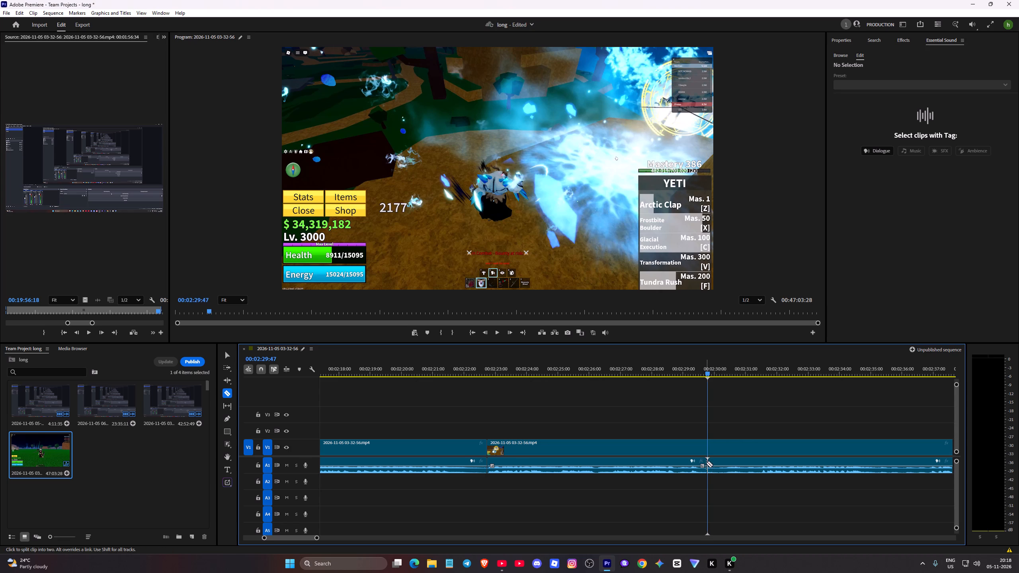
pyautogui.click(707, 450)
# Check the following footage and split the video and audio at about 00:02:31:28 and at 00:02:34:47.
pyautogui.press('space')
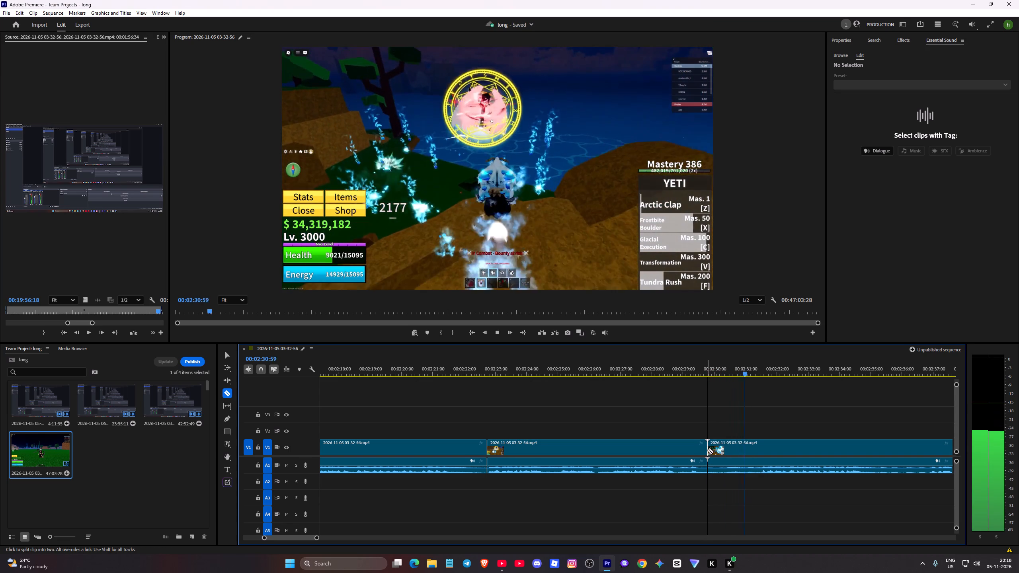
pyautogui.press('space')
pyautogui.press('space')
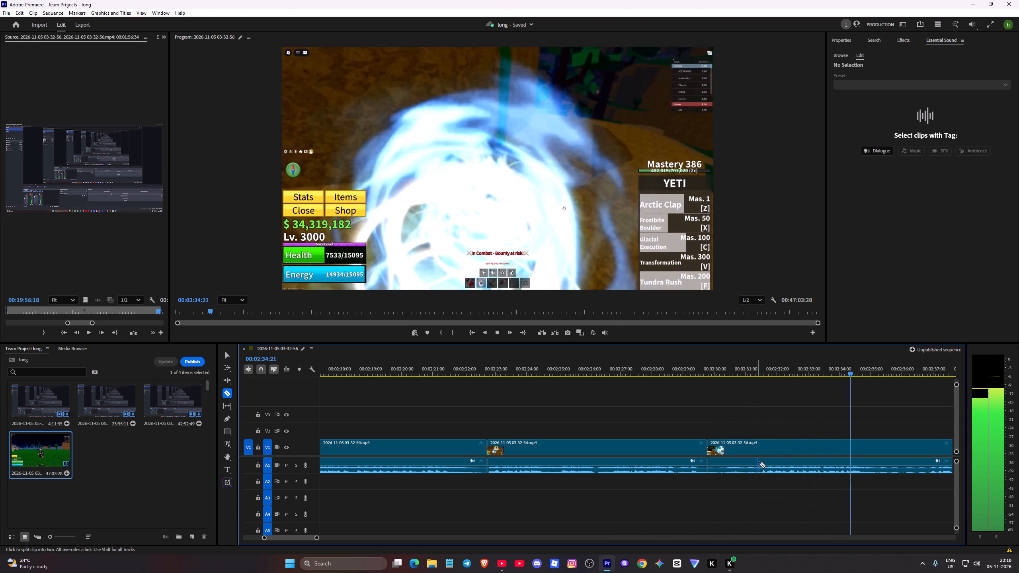
pyautogui.press('space')
pyautogui.click(760, 465)
pyautogui.click(760, 450)
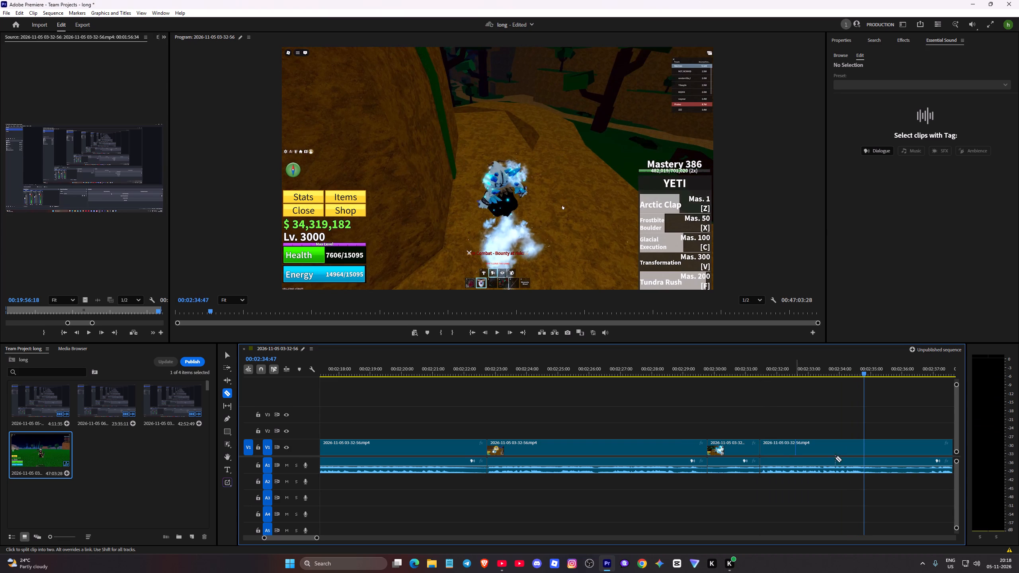
pyautogui.click(866, 463)
pyautogui.click(863, 446)
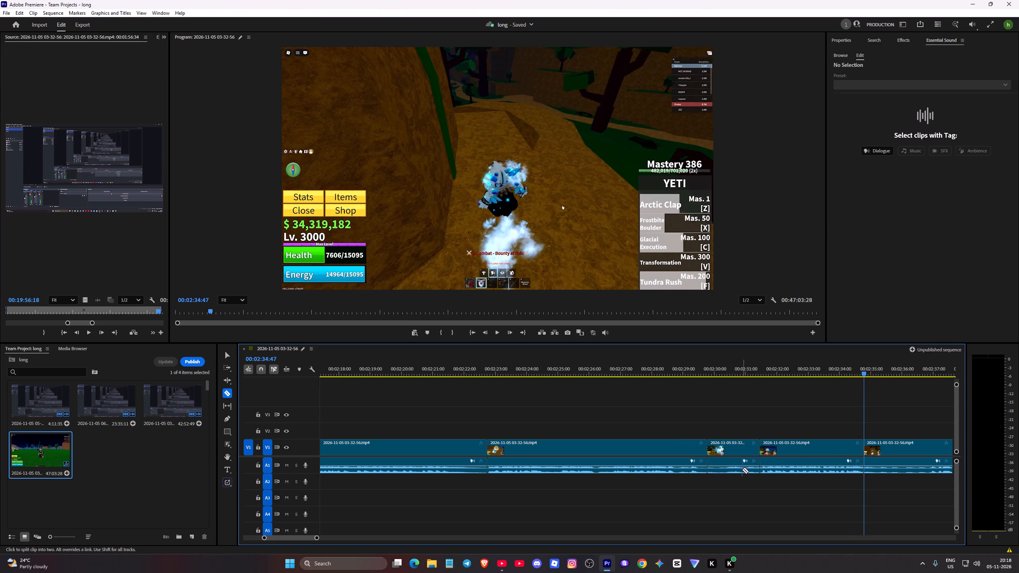
# Delete the video and audio of the passage from 00:02:29:47 to about 00:02:31:28, closing the gap.
pyautogui.press('c')
pyautogui.press('v')
pyautogui.click(740, 469)
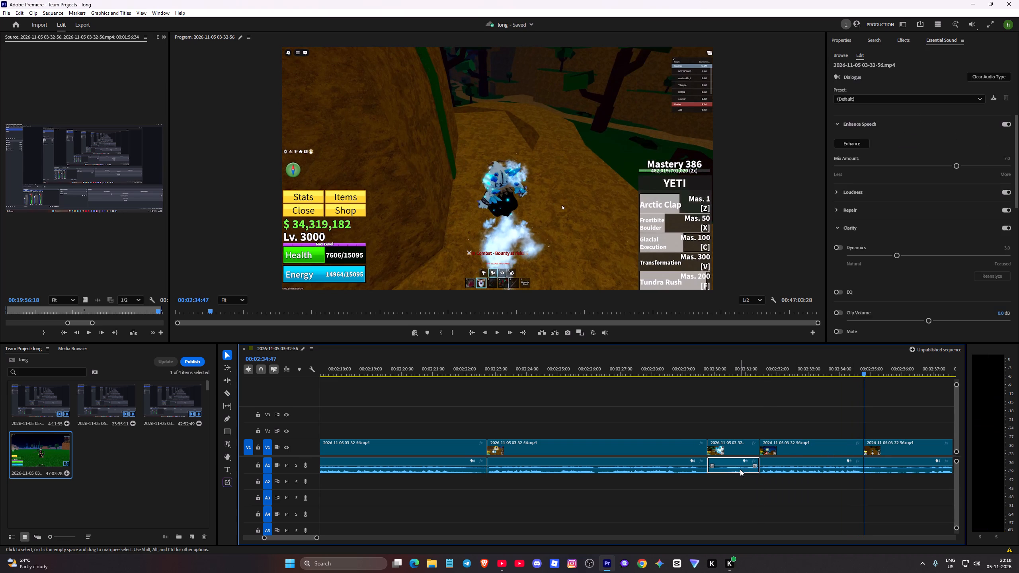
pyautogui.press('Delete')
pyautogui.click(730, 451)
pyautogui.press('Delete')
pyautogui.click(729, 451)
pyautogui.press('Delete')
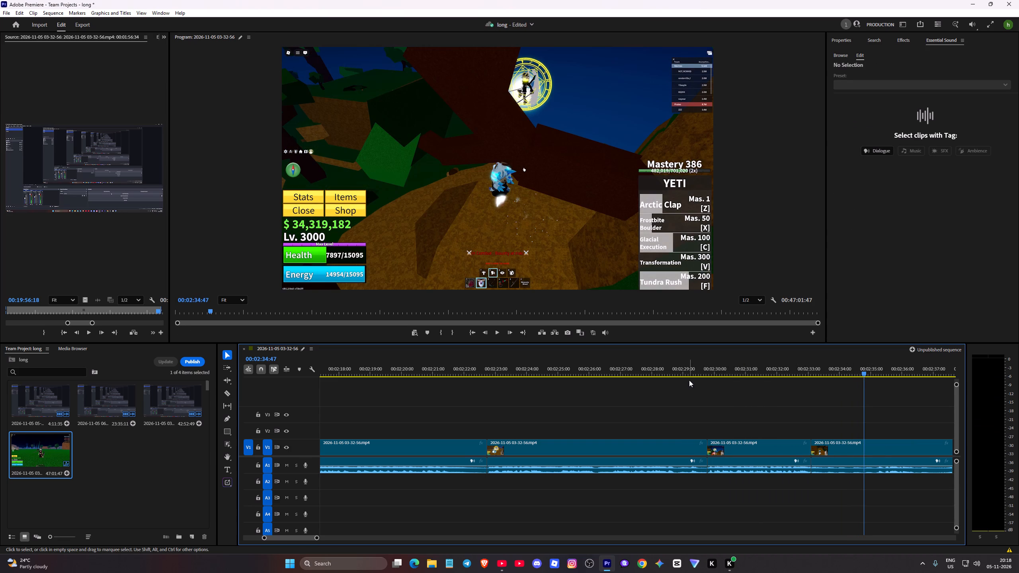
# Review the new join from about 00:02:29 through 00:02:39, and go back to 00:02:33:58.
pyautogui.click(689, 380)
pyautogui.click(691, 374)
pyautogui.press('space')
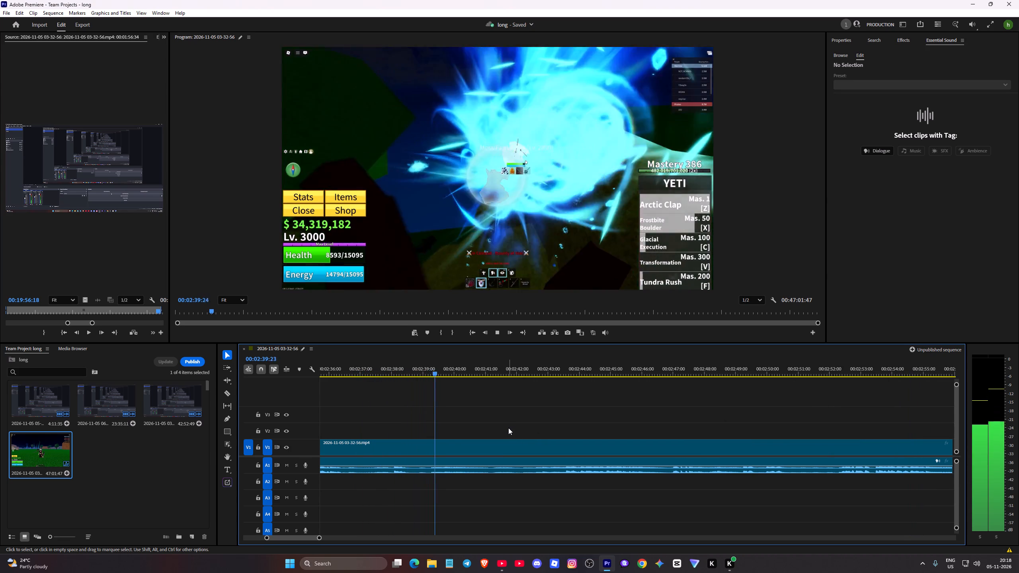
pyautogui.press('space')
pyautogui.click(347, 373)
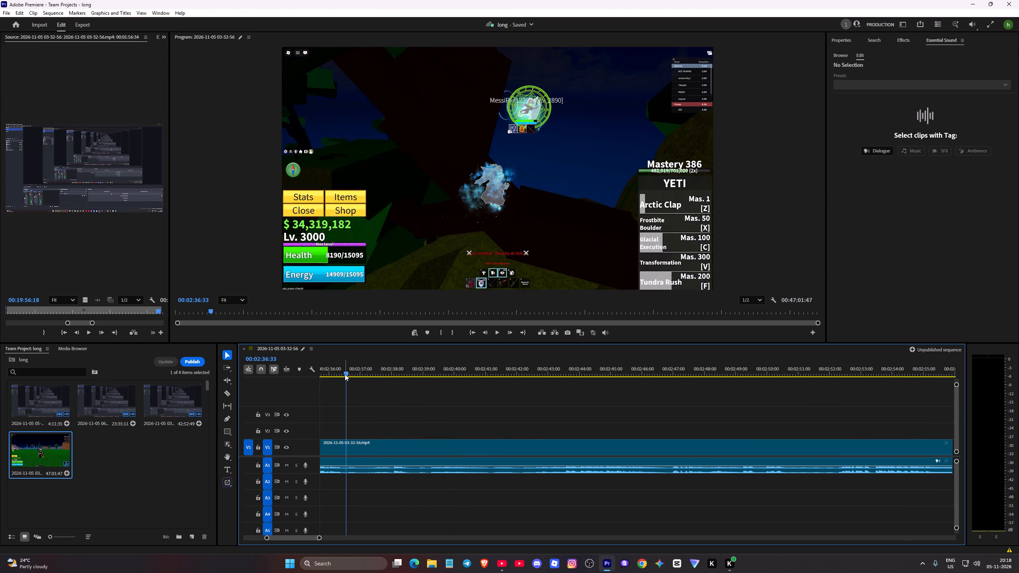
pyautogui.moveTo(344, 374); pyautogui.dragTo(373, 378)
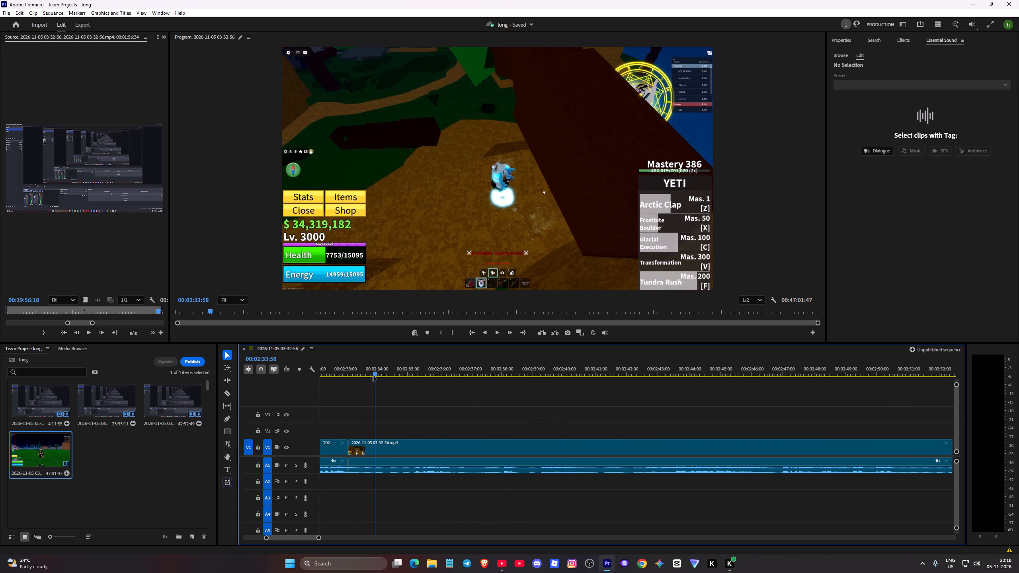
pyautogui.moveTo(373, 378); pyautogui.dragTo(373, 378)
# Split the video and audio at about 00:02:35:12, 00:02:36:31, 00:02:38:00 and 00:02:38:46.
pyautogui.press('c')
pyautogui.click(413, 466)
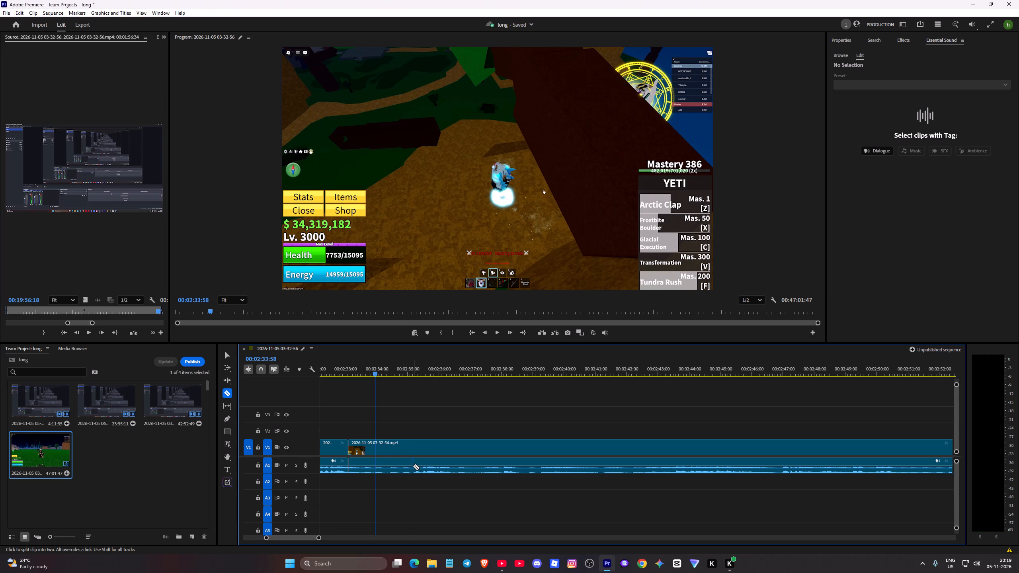
pyautogui.click(413, 448)
pyautogui.click(454, 465)
pyautogui.click(454, 447)
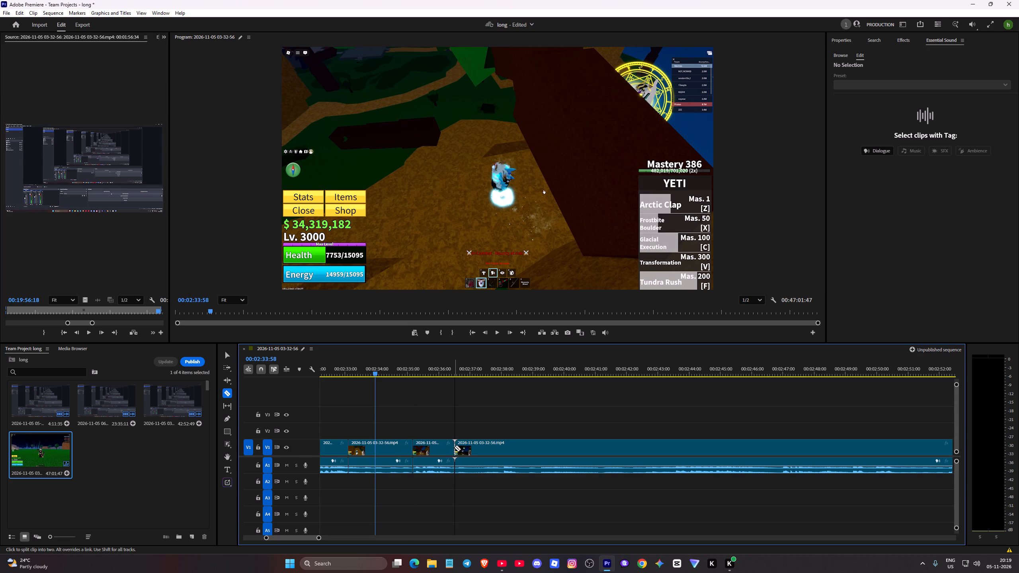
pyautogui.click(500, 463)
pyautogui.click(503, 450)
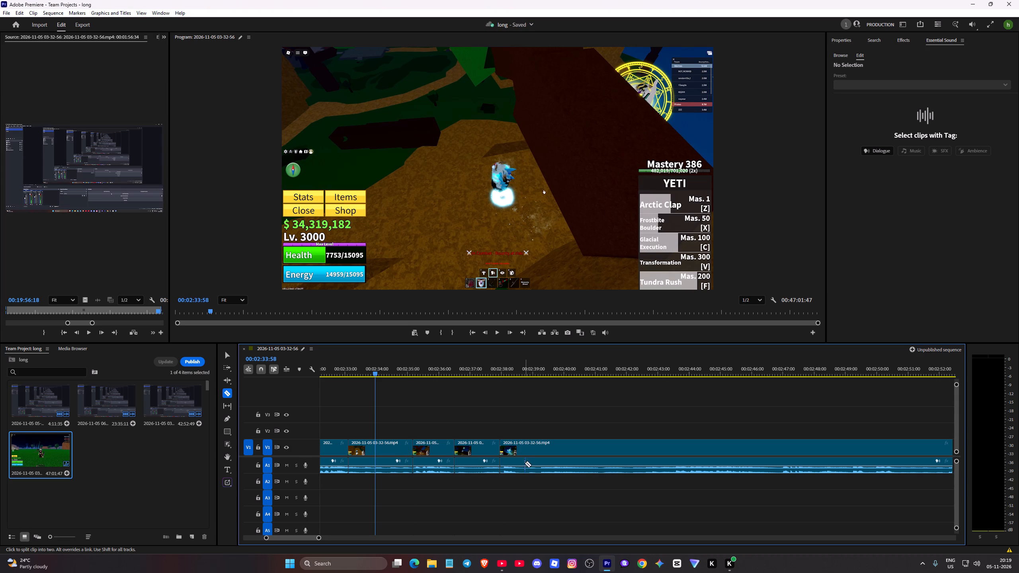
pyautogui.click(525, 463)
pyautogui.click(525, 443)
# Delete the passages from about 00:02:36:31 to 00:02:38:00 and from about 00:02:33:06 to 00:02:35:12, closing both gaps.
pyautogui.press('v')
pyautogui.click(474, 474)
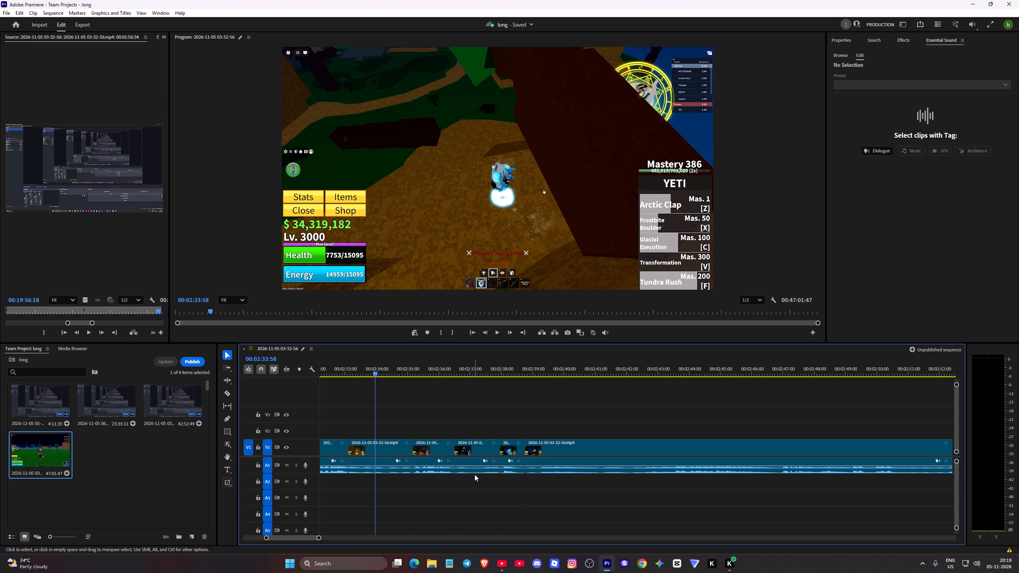
pyautogui.click(478, 471)
pyautogui.press('Delete')
pyautogui.click(471, 446)
pyautogui.press('Delete')
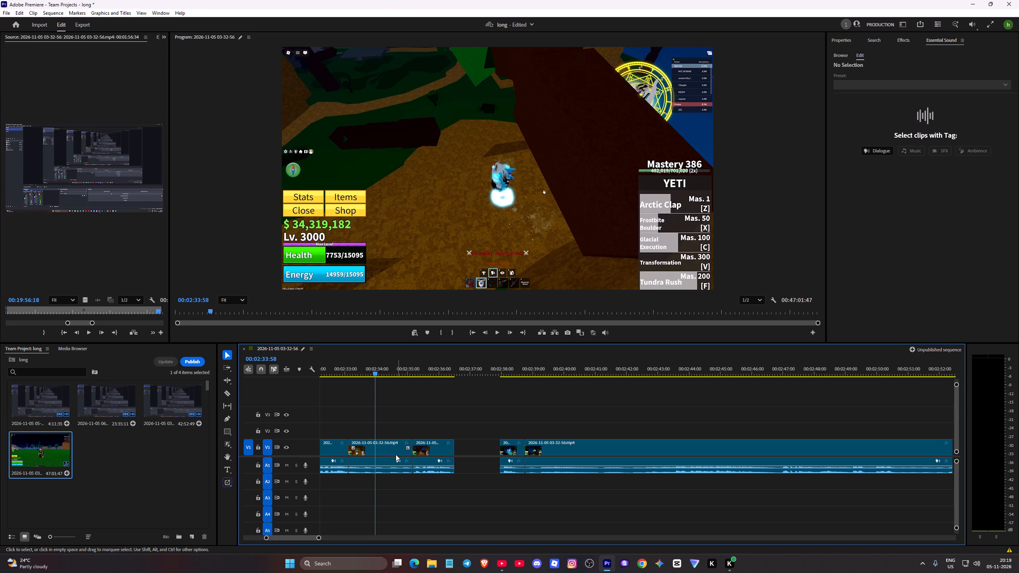
pyautogui.click(395, 454)
pyautogui.press('Delete')
pyautogui.click(381, 467)
pyautogui.press('Delete')
pyautogui.click(375, 444)
pyautogui.press('Delete')
pyautogui.click(384, 452)
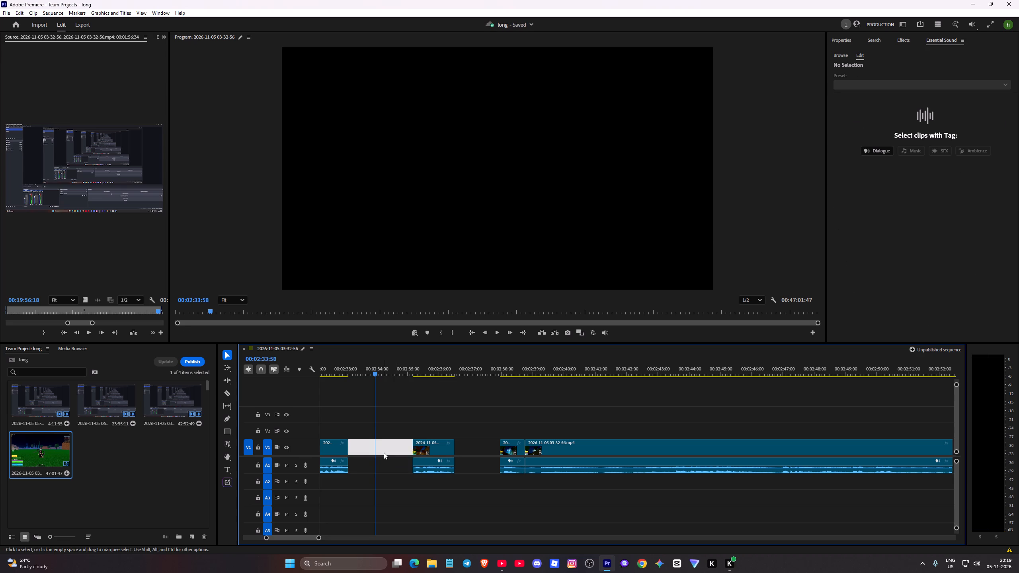
pyautogui.press('Delete')
pyautogui.click(407, 448)
pyautogui.press('Delete')
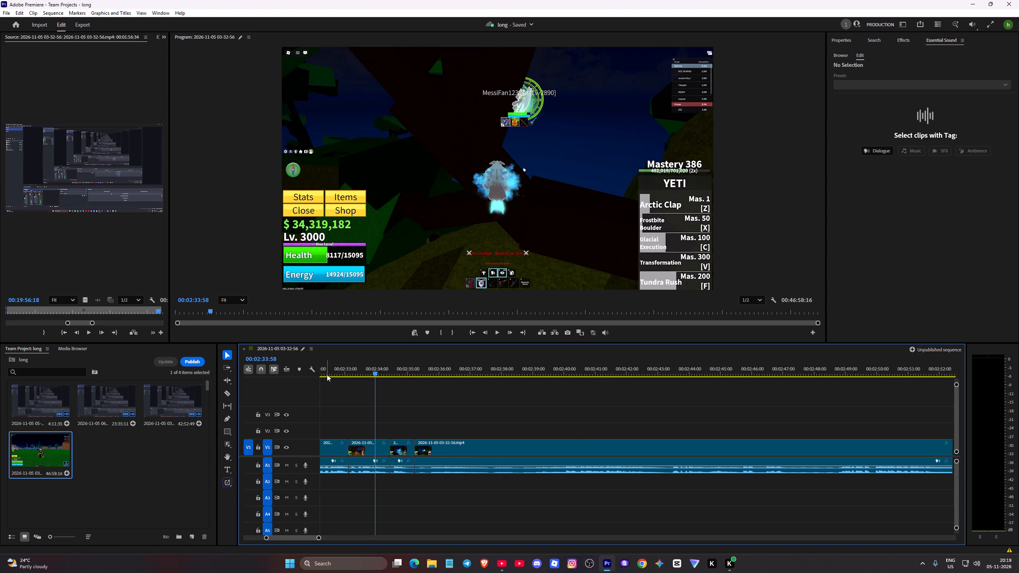
# Review the tightened joins from about 00:02:32 and the rest of the fight through about 00:03:36:48.
pyautogui.click(327, 374)
pyautogui.press('space')
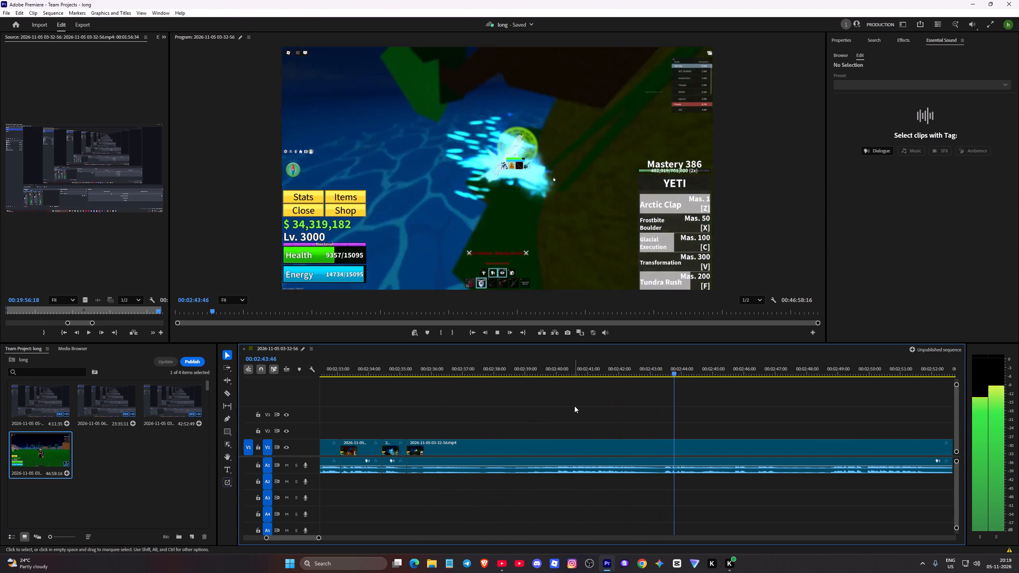
pyautogui.press('space')
pyautogui.press('space')
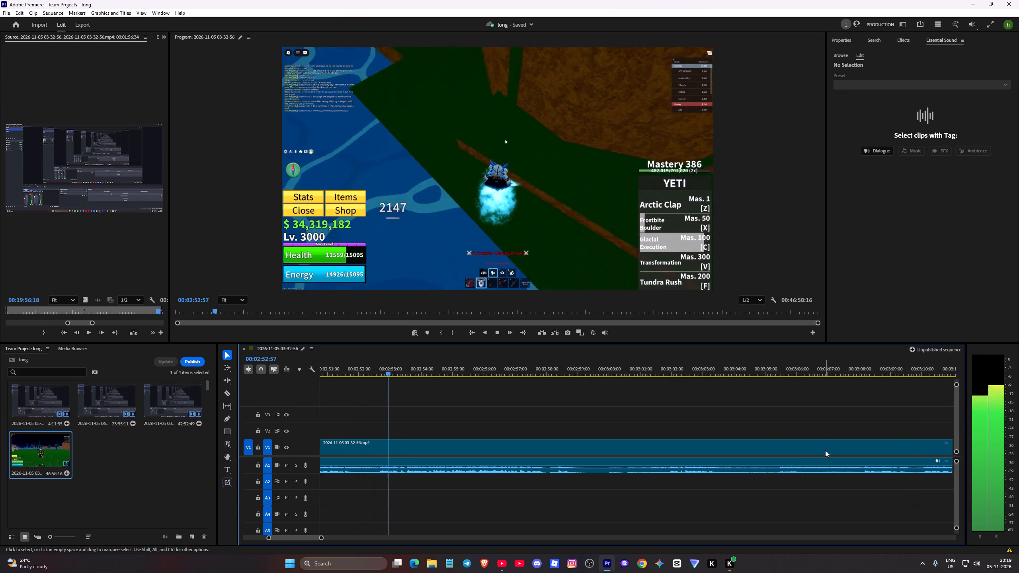
pyautogui.press('space')
pyautogui.press('space')
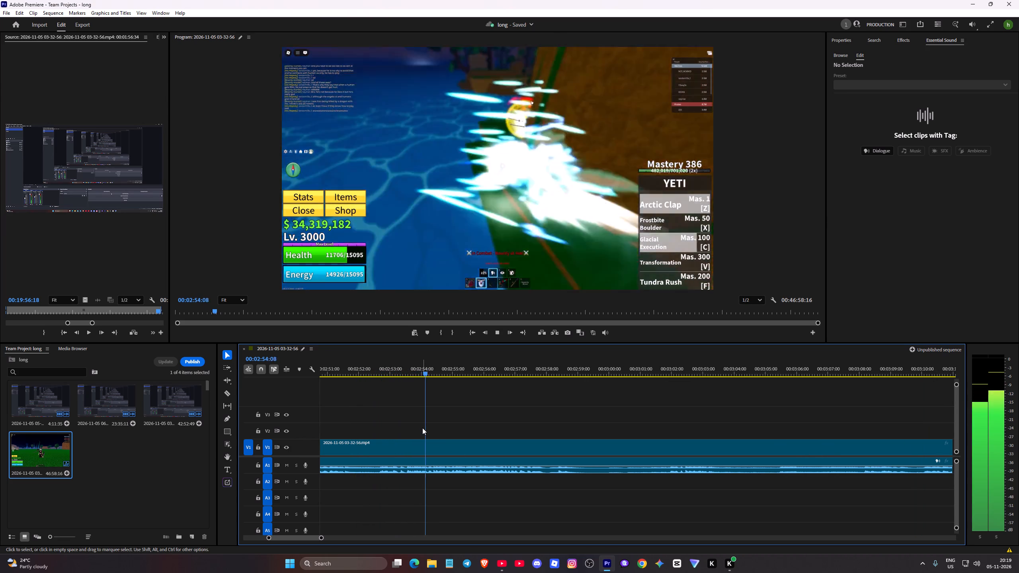
pyautogui.press('space')
pyautogui.press('space')
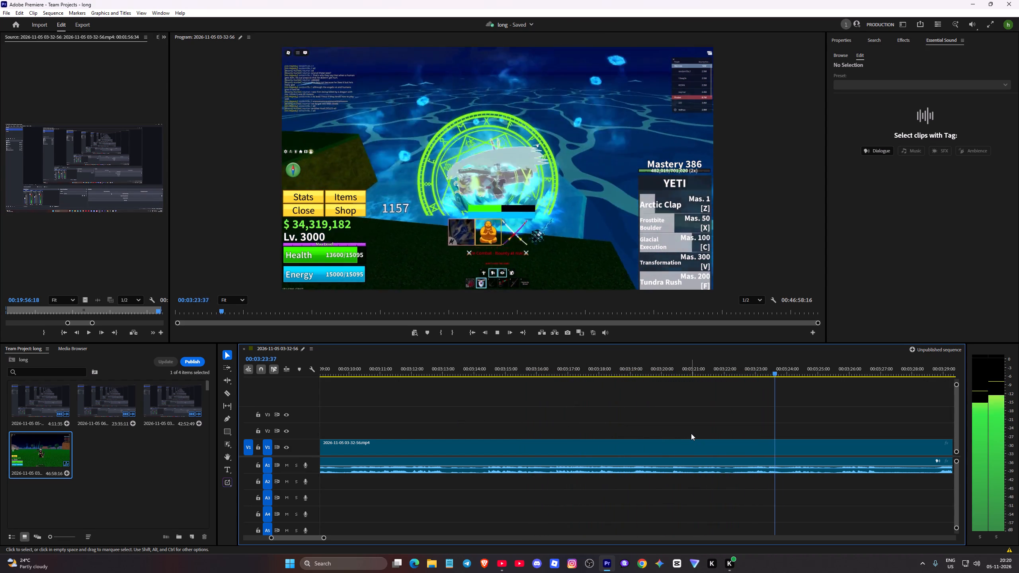
pyautogui.press('space')
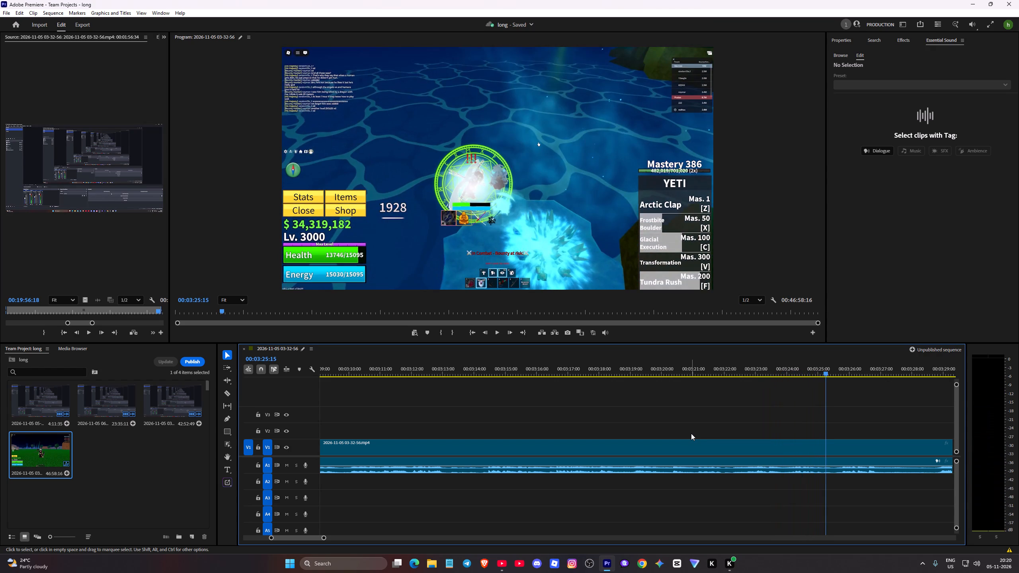
pyautogui.press('space')
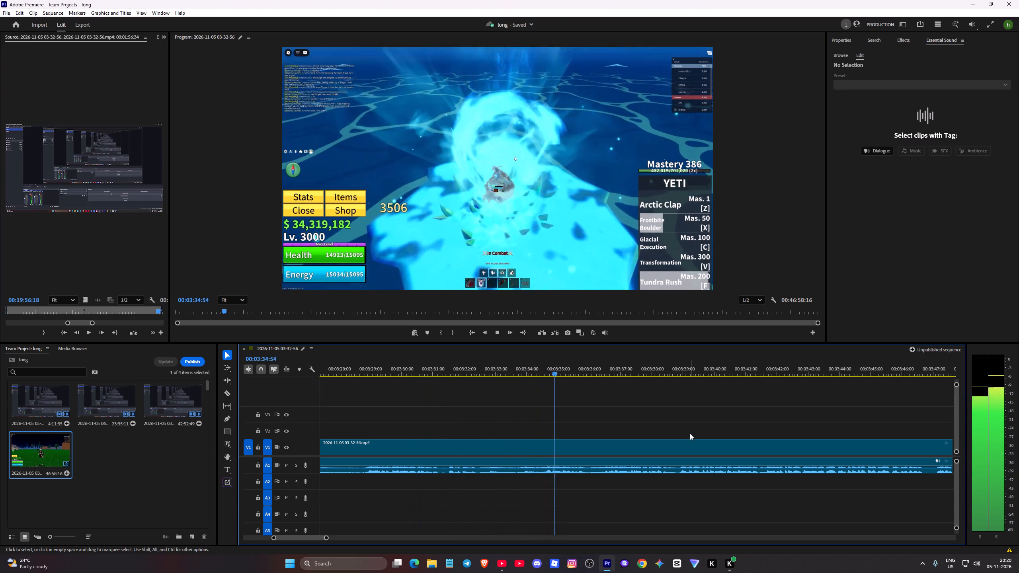
pyautogui.press('space')
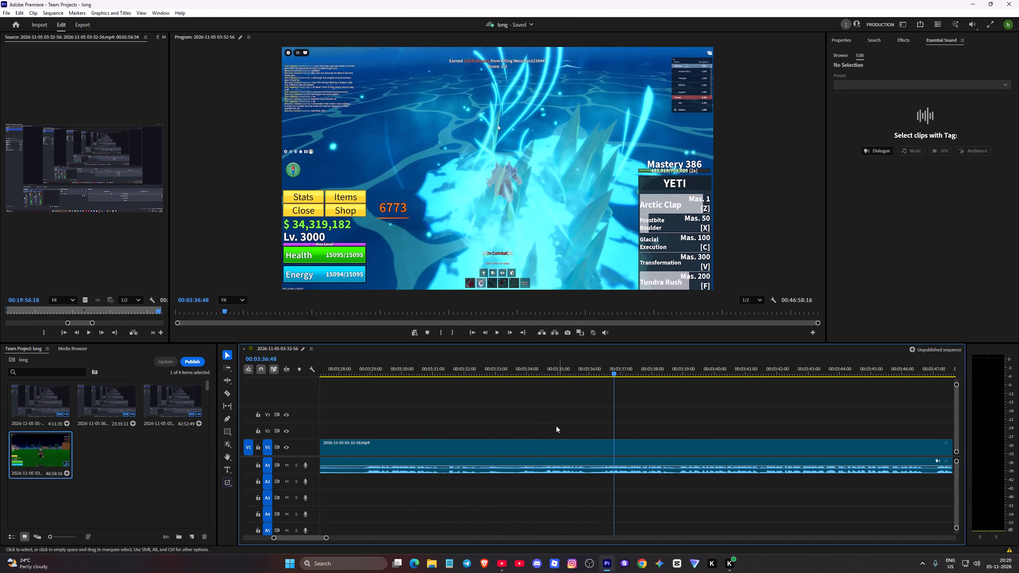
# Split the video and audio at about 00:03:28:46, after replaying the fight's ending through about 00:03:37:11.
pyautogui.click(364, 372)
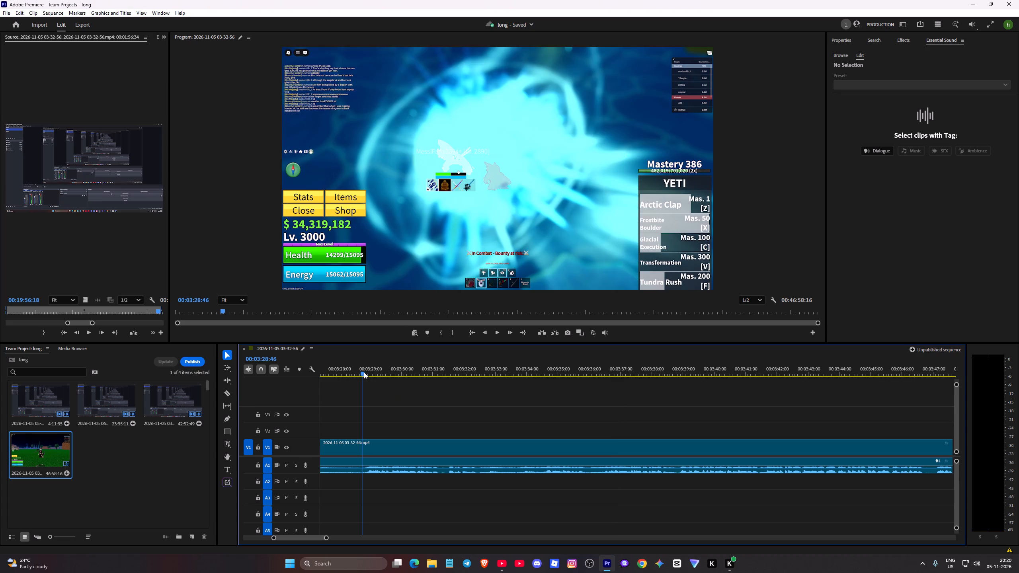
pyautogui.press('space')
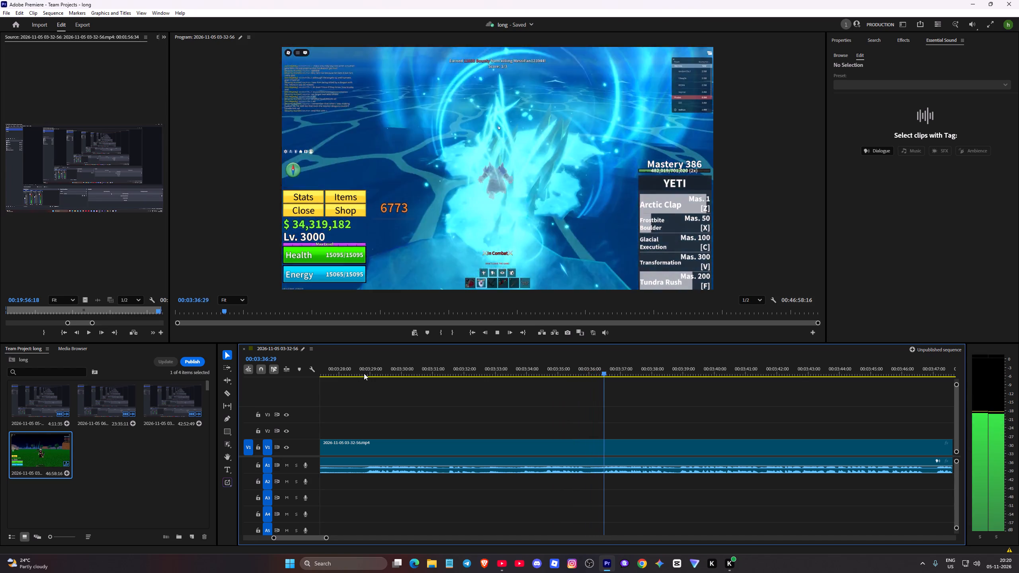
pyautogui.press('space')
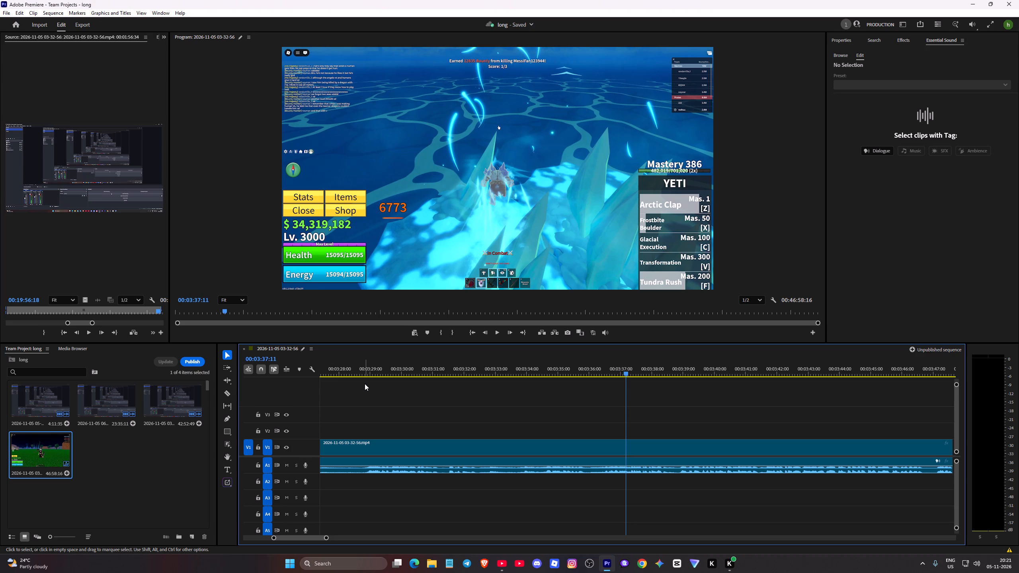
pyautogui.click(365, 371)
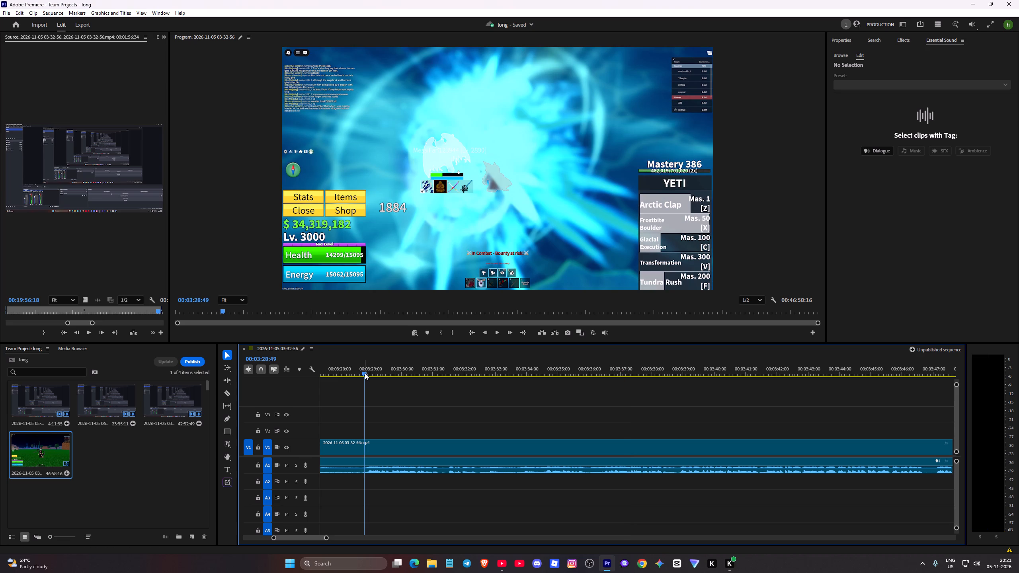
pyautogui.press('space')
pyautogui.press('space')
pyautogui.press('c')
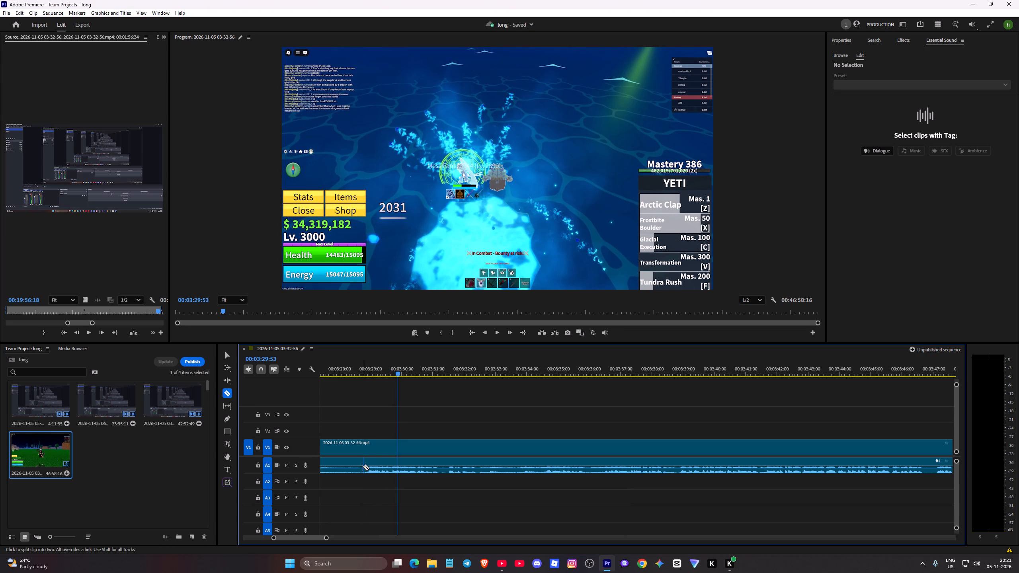
pyautogui.click(363, 466)
pyautogui.click(363, 454)
pyautogui.press('v')
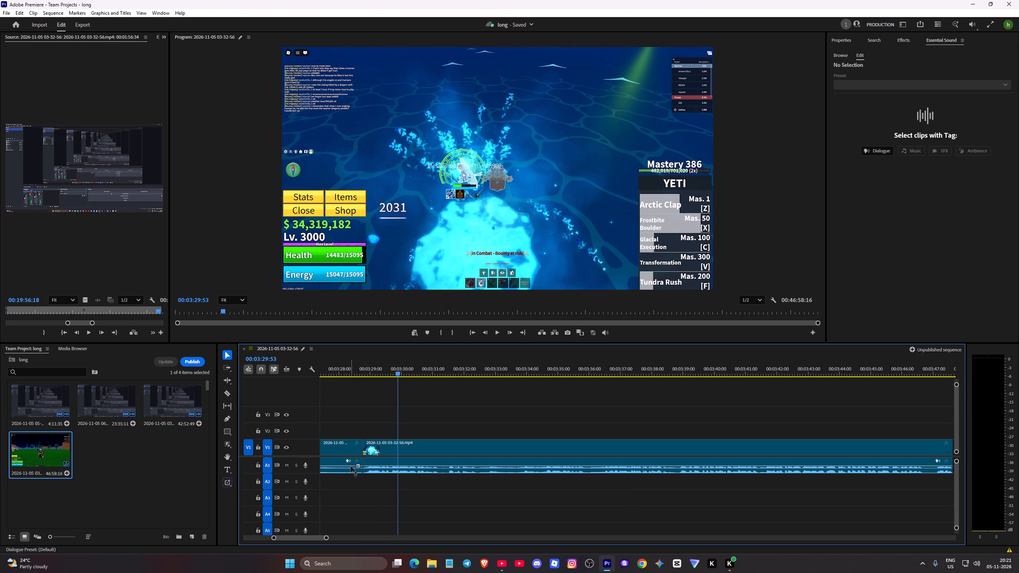
# Delete the video and audio passage from about 00:02:35:14 to 00:03:28:46 and close the gap.
pyautogui.click(351, 466)
pyautogui.press('Delete')
pyautogui.click(351, 451)
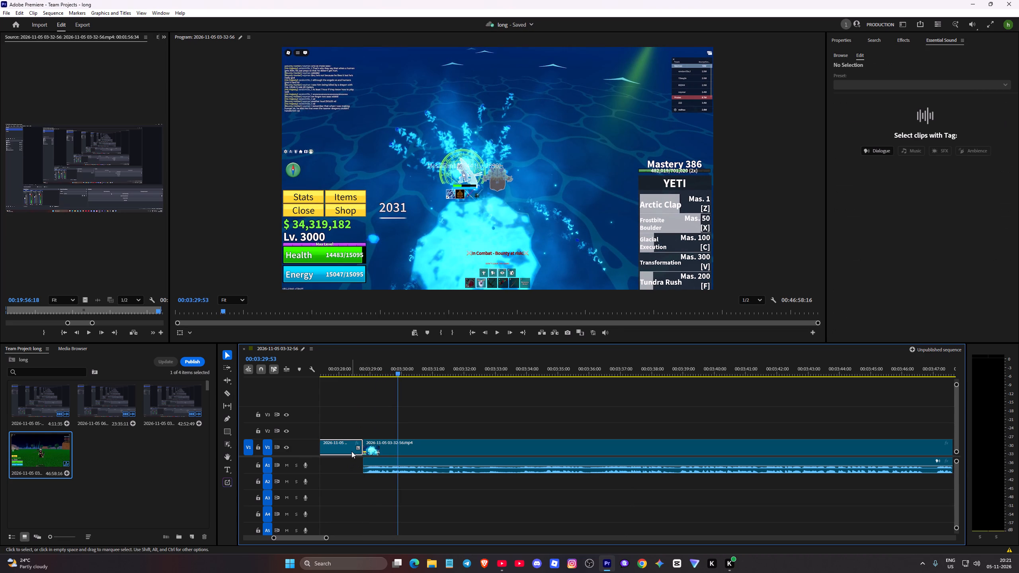
pyautogui.press('Delete')
pyautogui.click(351, 451)
pyautogui.press('Delete')
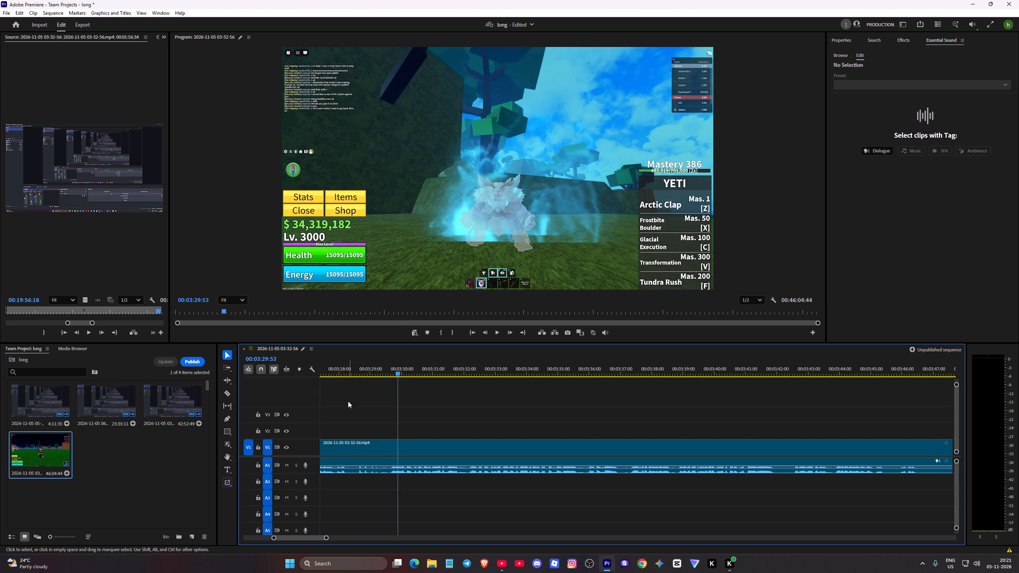
# Go back to the new join near 00:02:35 and review the footage through about 00:02:47:57.
pyautogui.click(346, 372)
pyautogui.moveTo(346, 373); pyautogui.dragTo(286, 380)
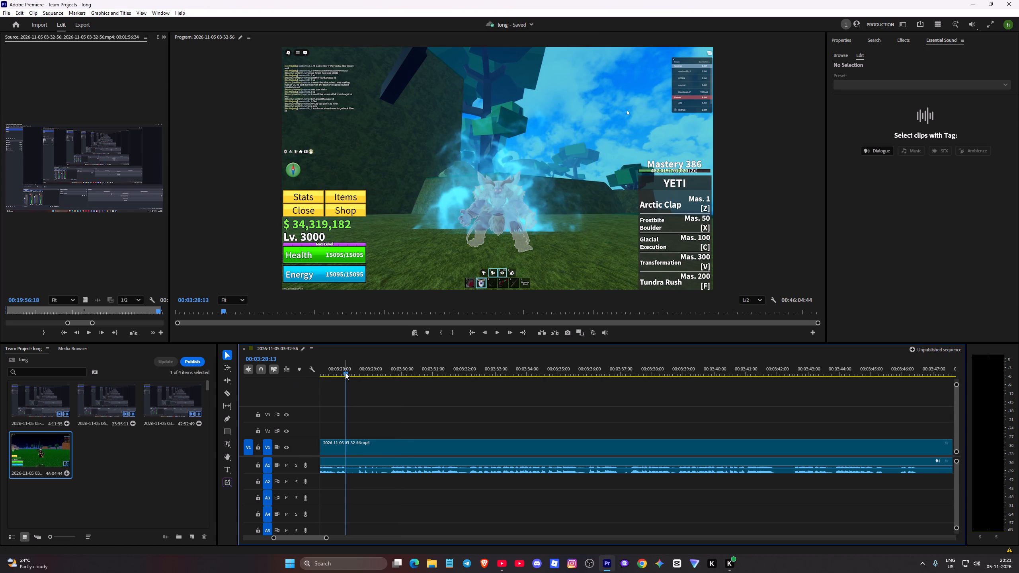
pyautogui.moveTo(345, 372); pyautogui.dragTo(303, 380)
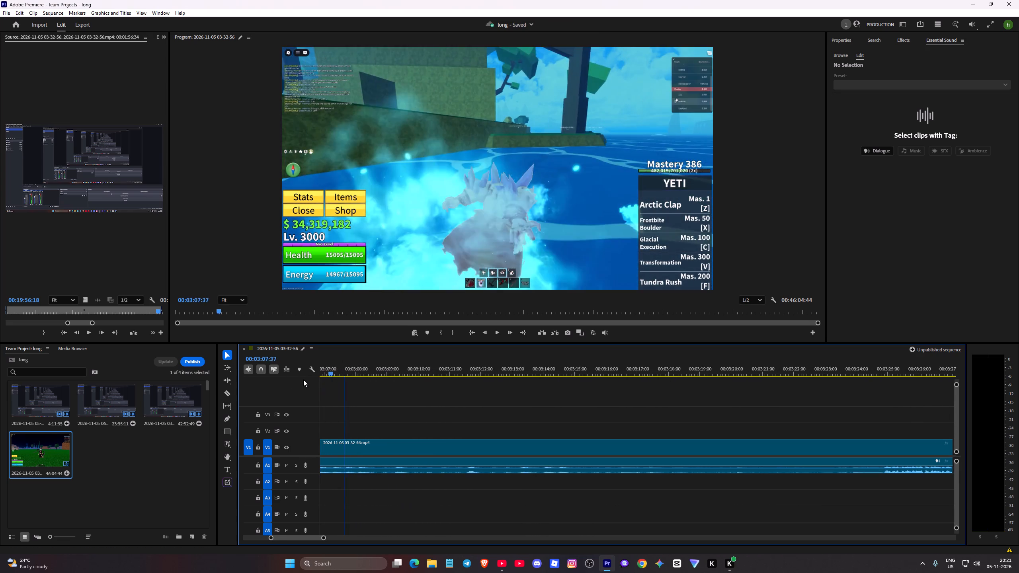
pyautogui.moveTo(303, 380); pyautogui.dragTo(264, 385)
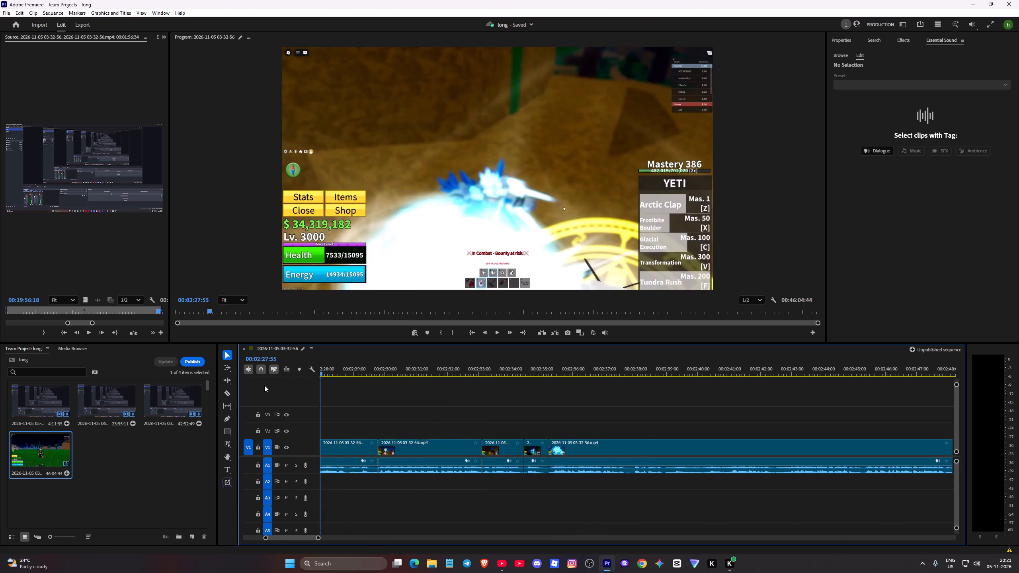
pyautogui.moveTo(264, 385); pyautogui.dragTo(592, 397)
pyautogui.press('space')
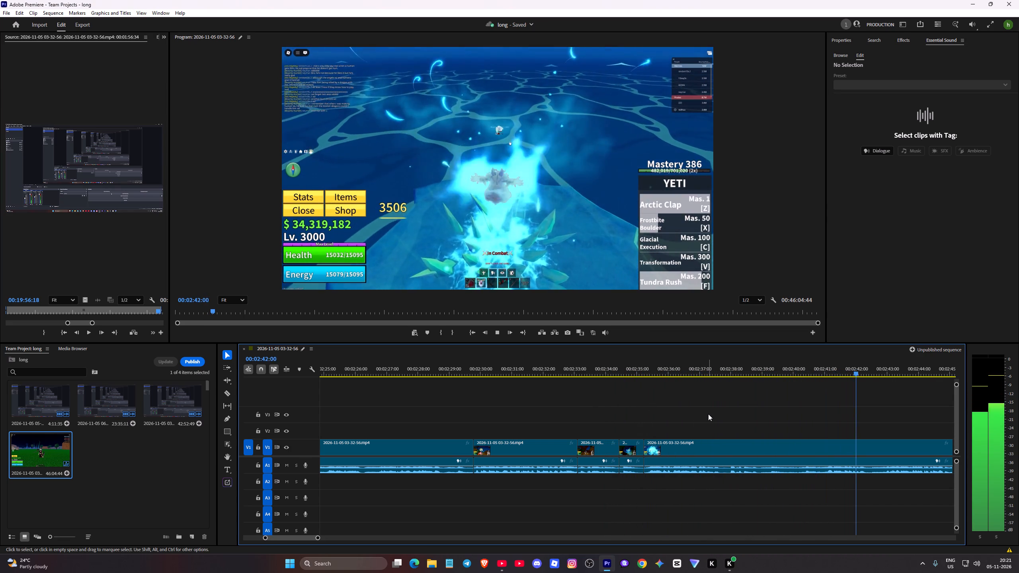
pyautogui.press('space')
pyautogui.press('space')
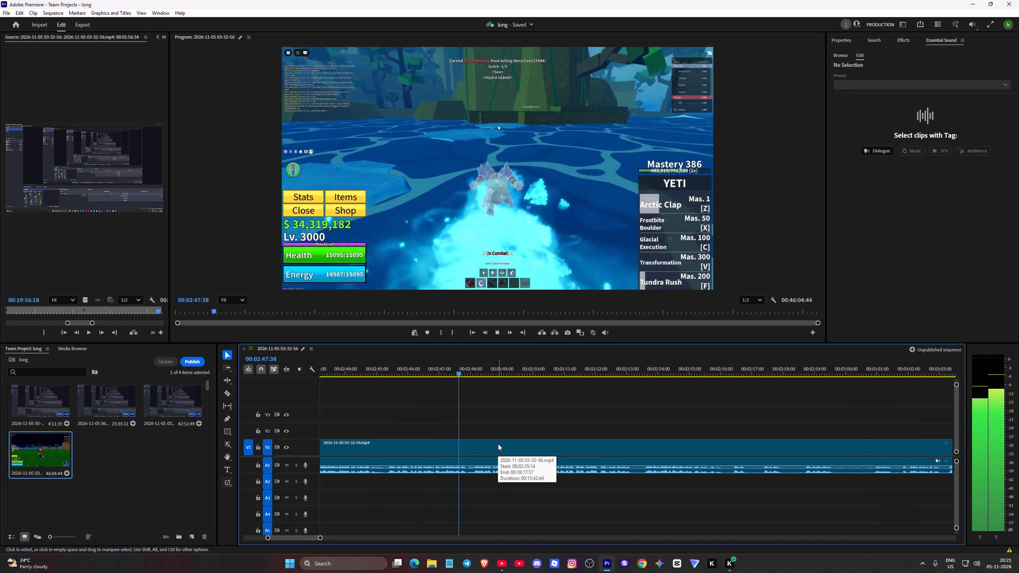
pyautogui.press('space')
# Split the video and audio at about 00:02:47:57 and 00:02:53:15.
pyautogui.press('c')
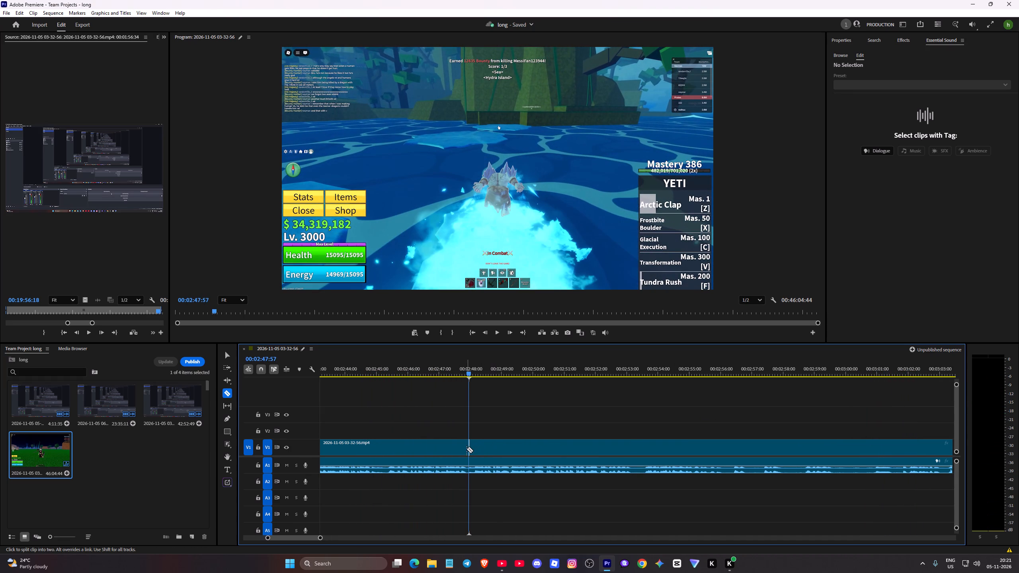
pyautogui.click(468, 448)
pyautogui.click(468, 465)
pyautogui.press('space')
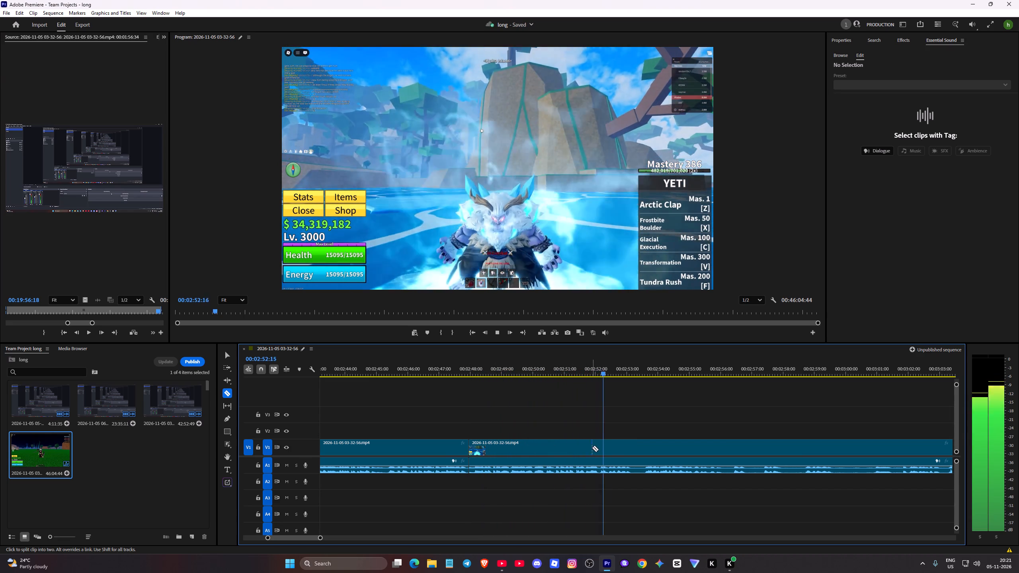
pyautogui.press('space')
pyautogui.click(635, 447)
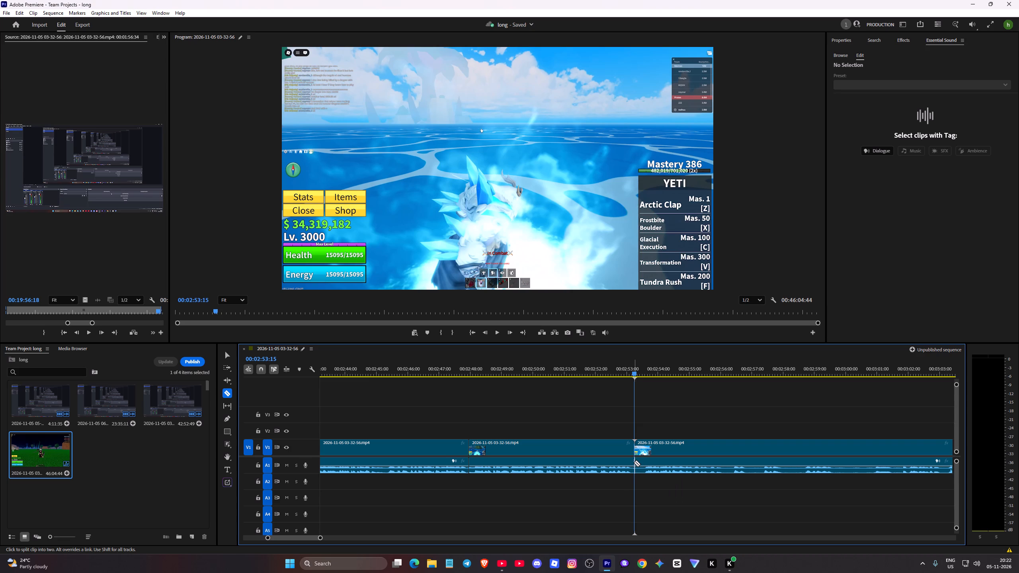
pyautogui.click(634, 462)
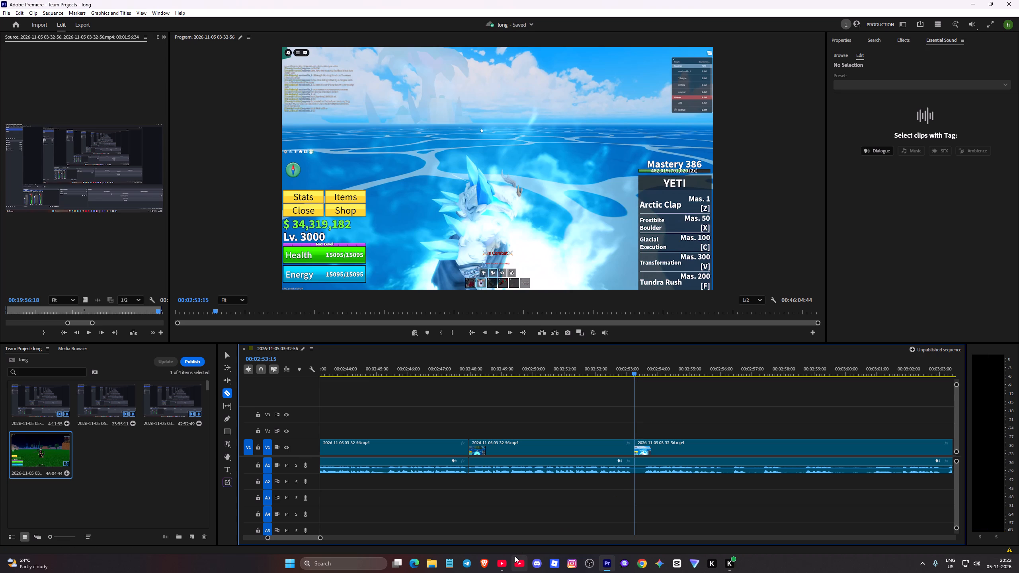
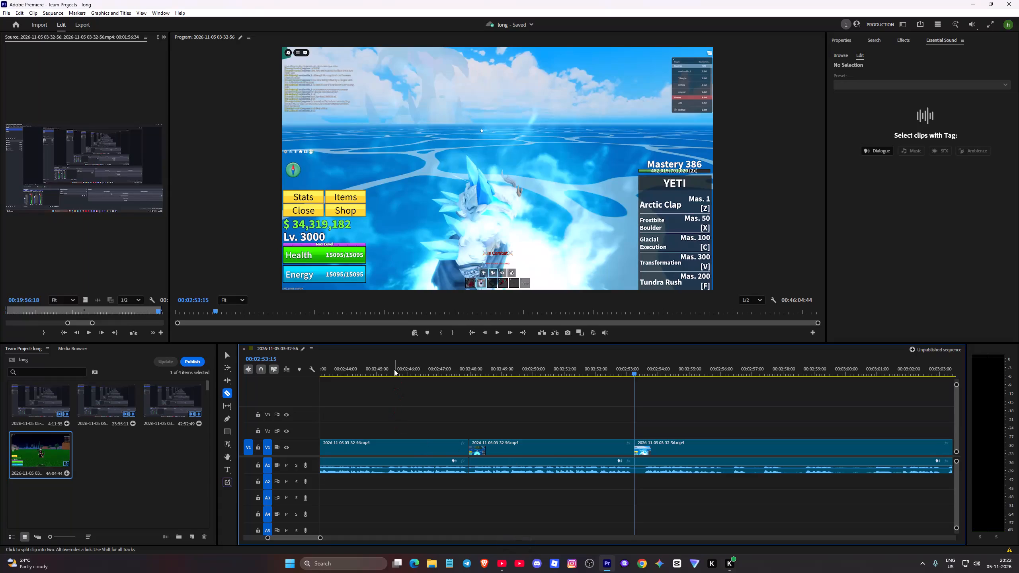
# Split the video and audio at about 00:03:24:52 and 00:03:28:12, after playing the footage from about 00:02:45:10 through 00:03:28:35.
pyautogui.click(382, 372)
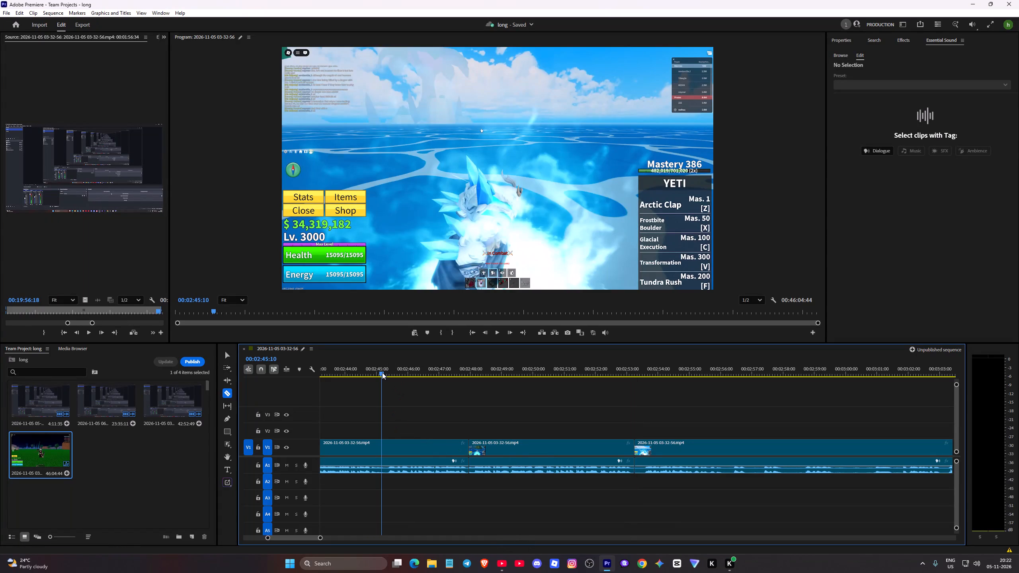
pyautogui.press('space')
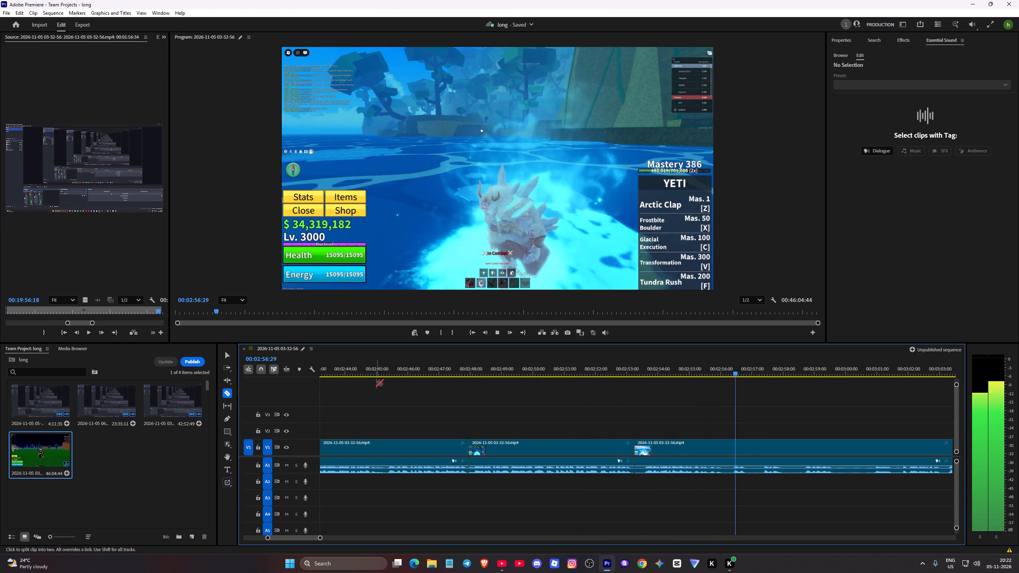
pyautogui.press('space')
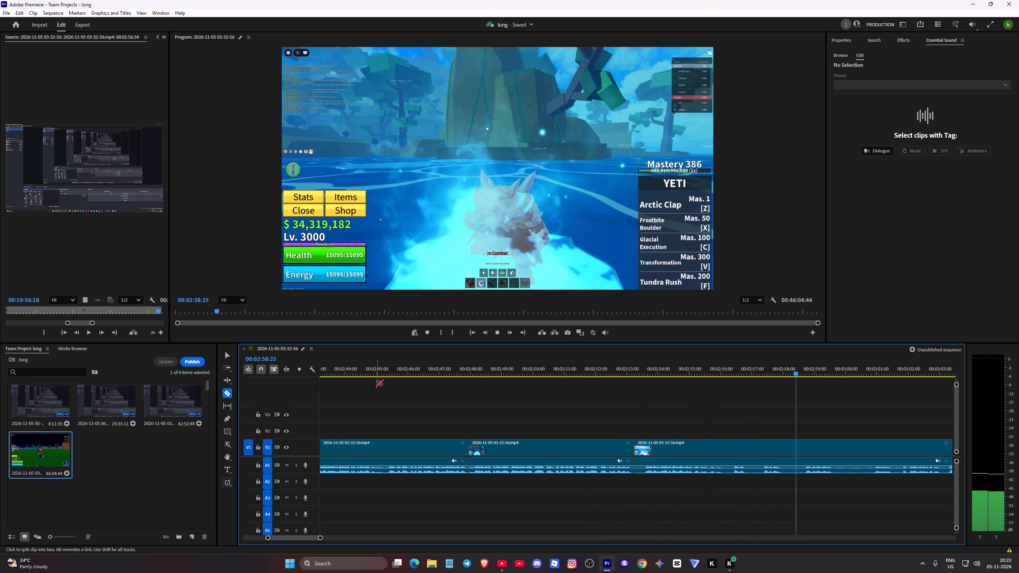
pyautogui.press('space')
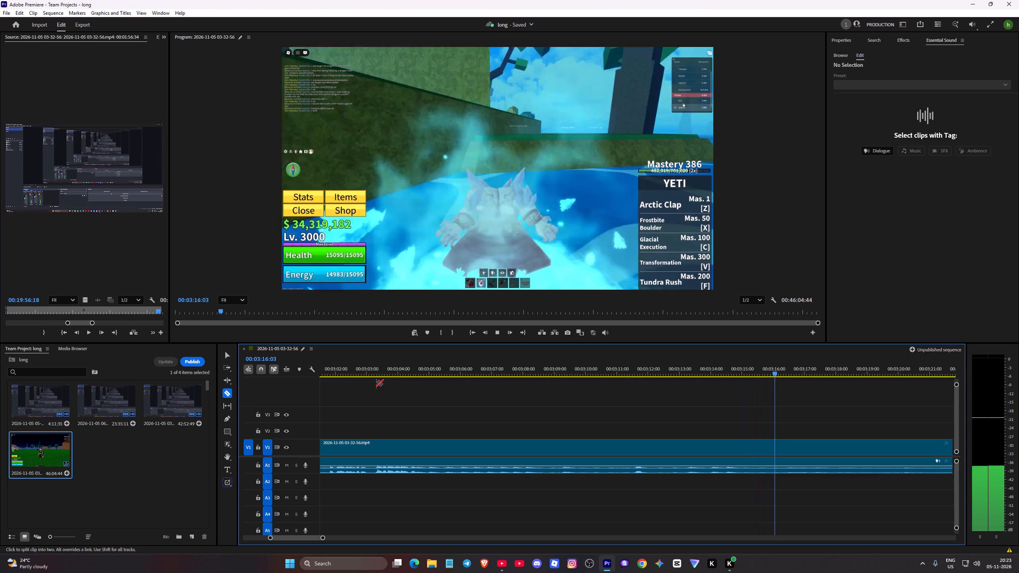
pyautogui.press('space')
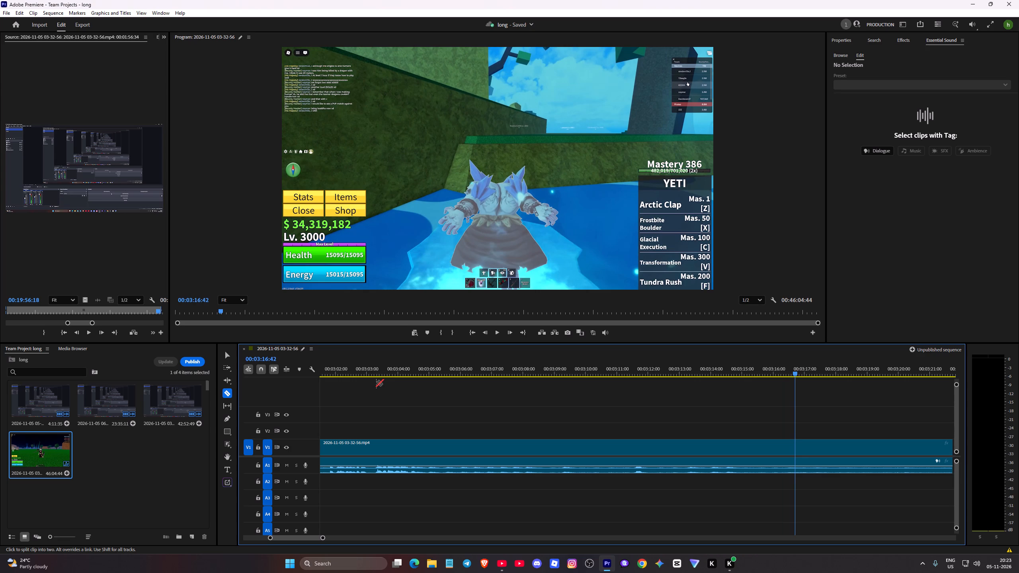
pyautogui.press('space')
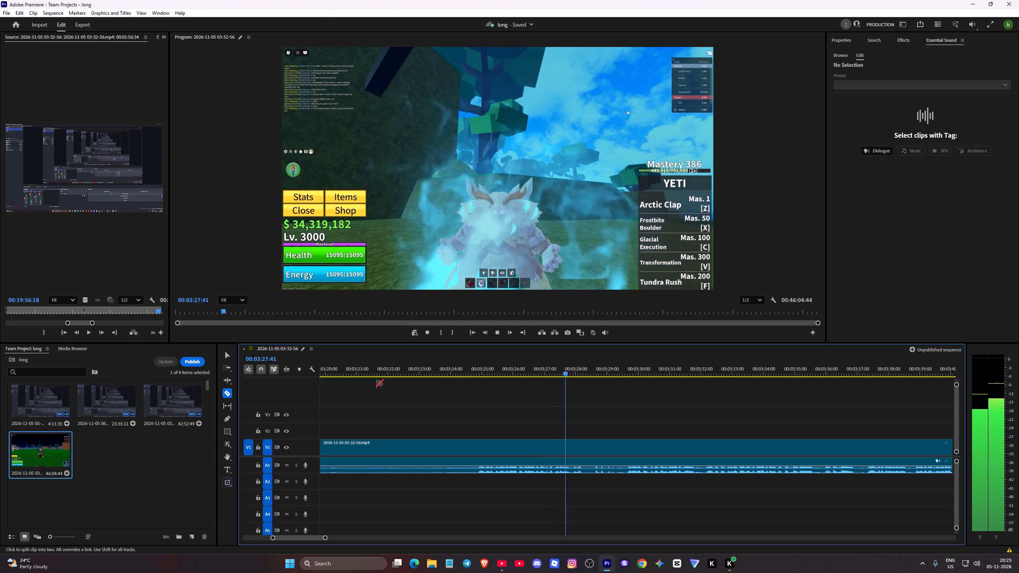
pyautogui.press('space')
pyautogui.press('c')
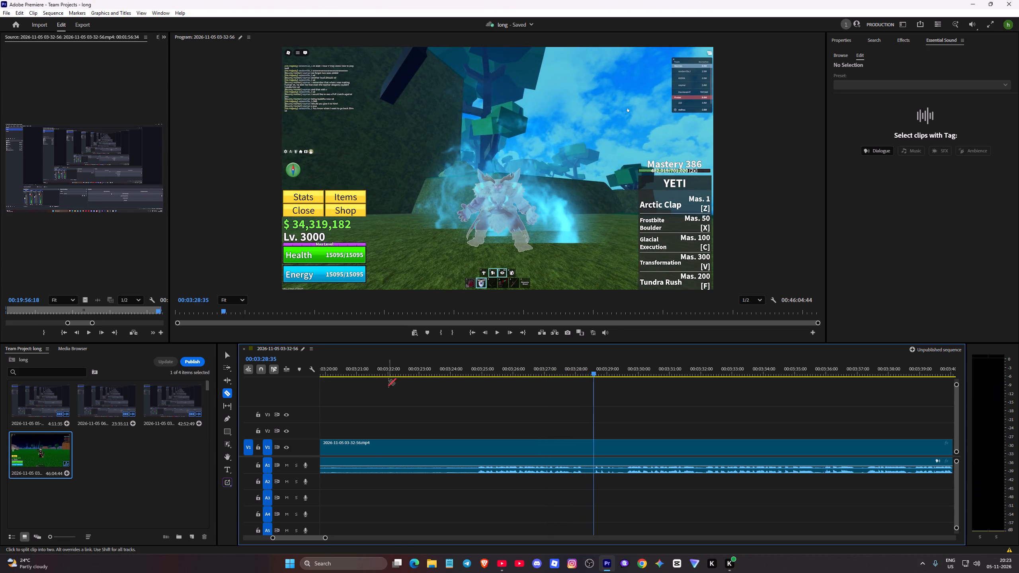
pyautogui.click(477, 462)
pyautogui.click(477, 447)
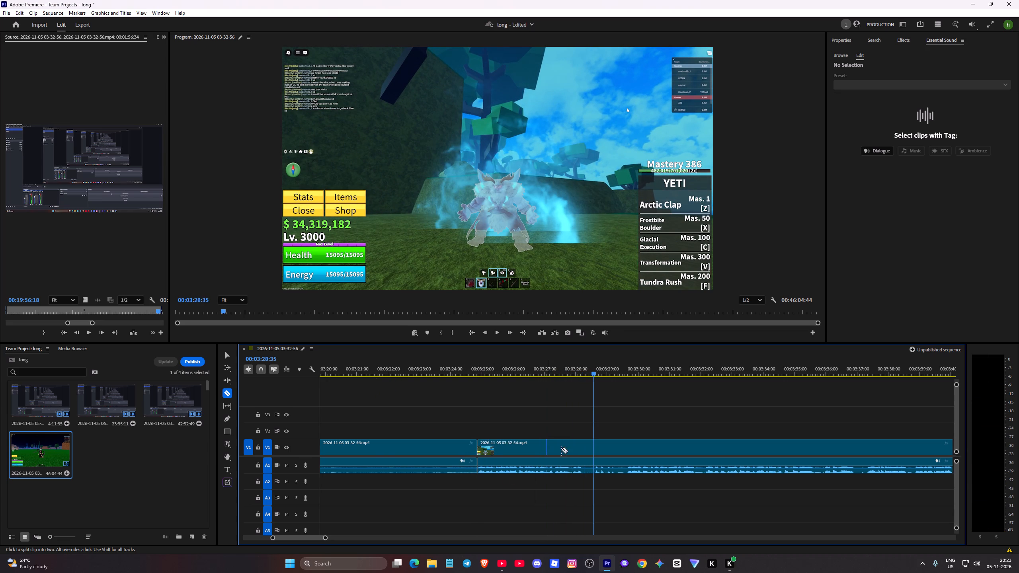
pyautogui.click(581, 462)
pyautogui.click(582, 450)
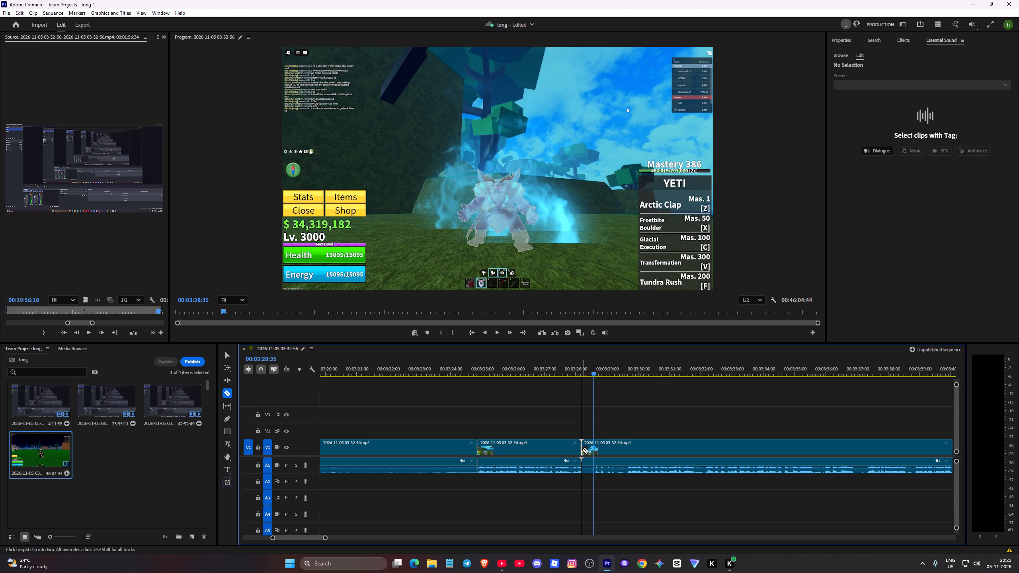
# Delete the video and audio passage from about 00:02:53:15 to 00:03:24:52 and close the gap.
pyautogui.press('c')
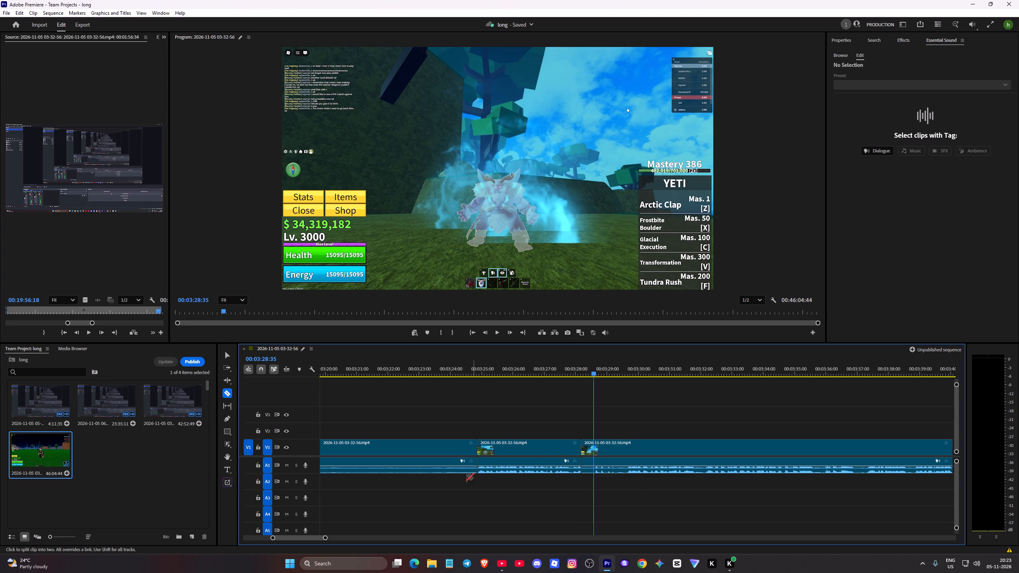
pyautogui.click(455, 472)
pyautogui.press('v')
pyautogui.click(461, 468)
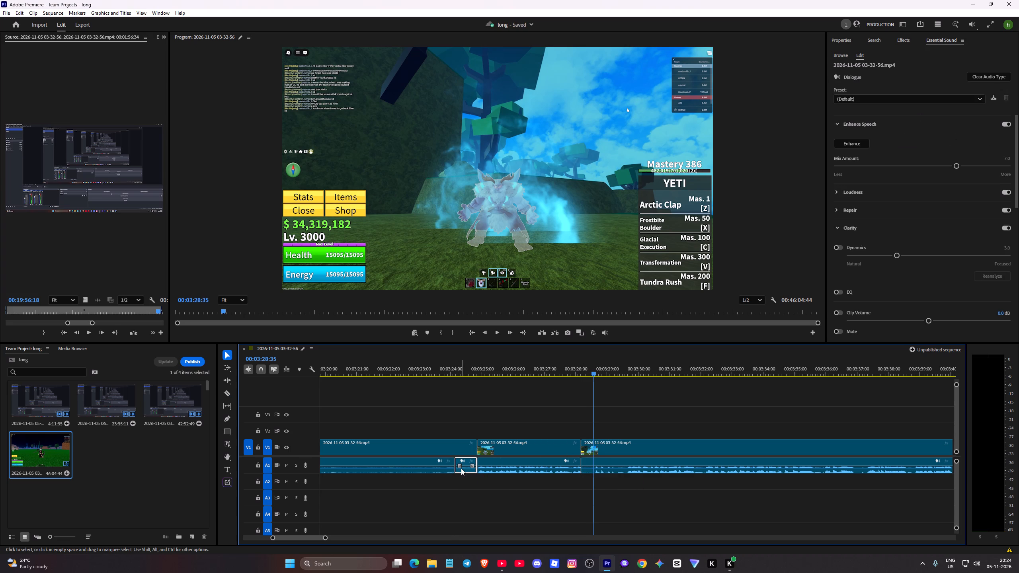
pyautogui.press('Delete')
pyautogui.click(437, 472)
pyautogui.press('Delete')
pyautogui.click(440, 444)
pyautogui.press('Delete')
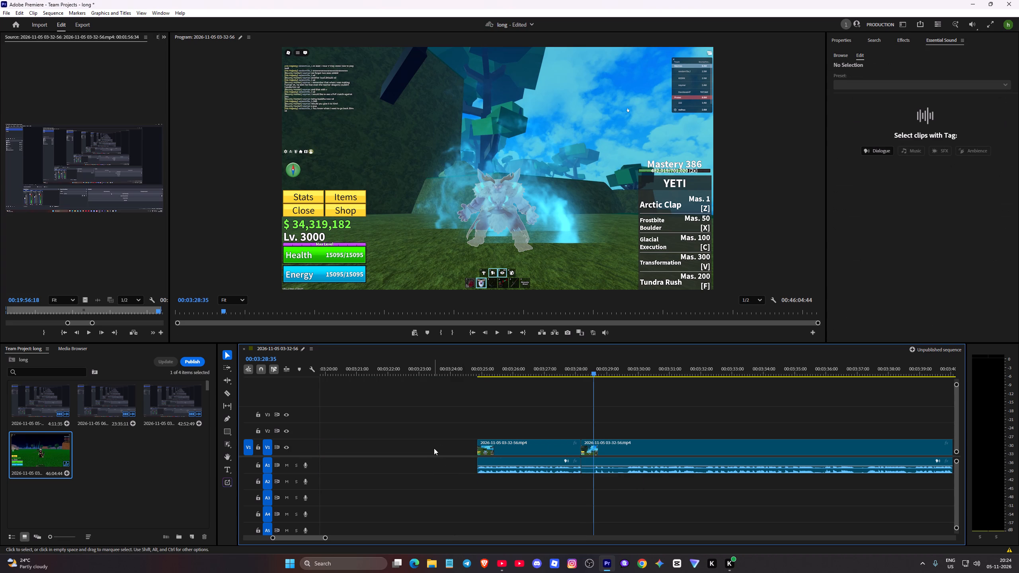
pyautogui.click(434, 448)
pyautogui.press('Delete')
# Review the Blox Fruits loading-screen footage from about 00:03:17:04 through 00:03:49:36, skipping ahead to the audio near 00:03:49.
pyautogui.click(424, 375)
pyautogui.moveTo(424, 375); pyautogui.dragTo(420, 373)
pyautogui.moveTo(423, 372); pyautogui.dragTo(362, 380)
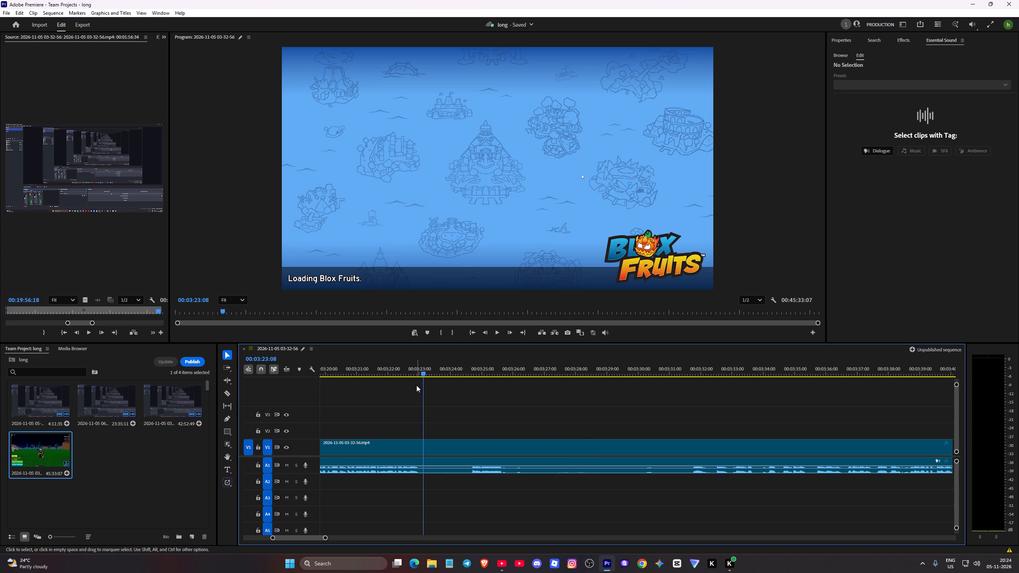
pyautogui.moveTo(421, 371); pyautogui.dragTo(320, 381)
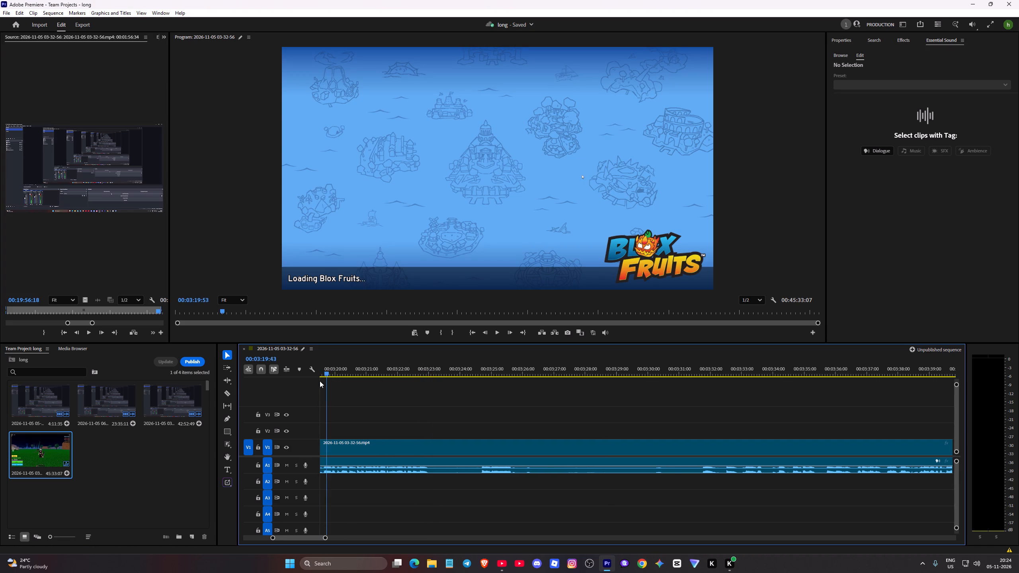
pyautogui.moveTo(320, 381); pyautogui.dragTo(467, 388)
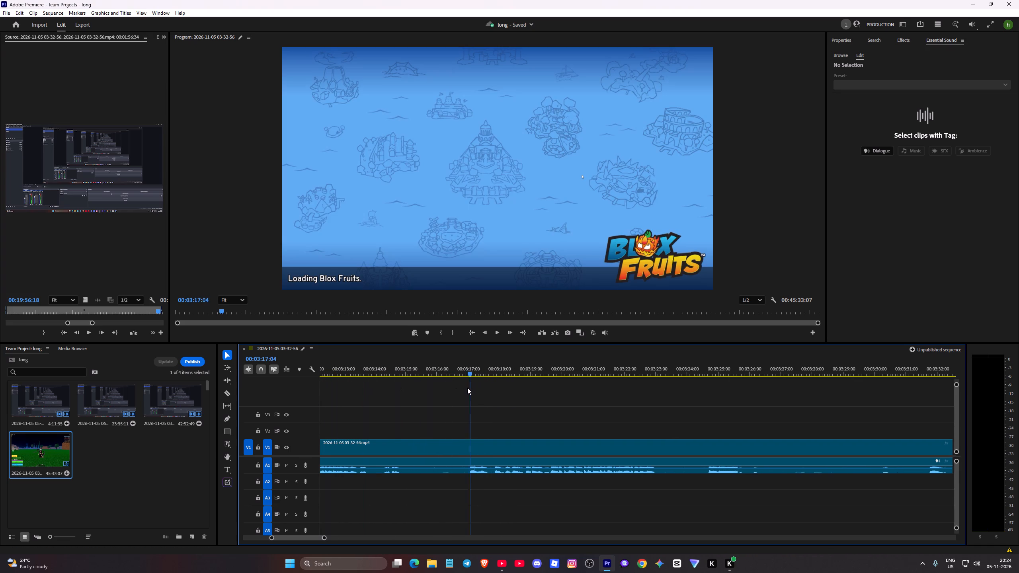
pyautogui.moveTo(467, 388); pyautogui.dragTo(466, 388)
pyautogui.press('space')
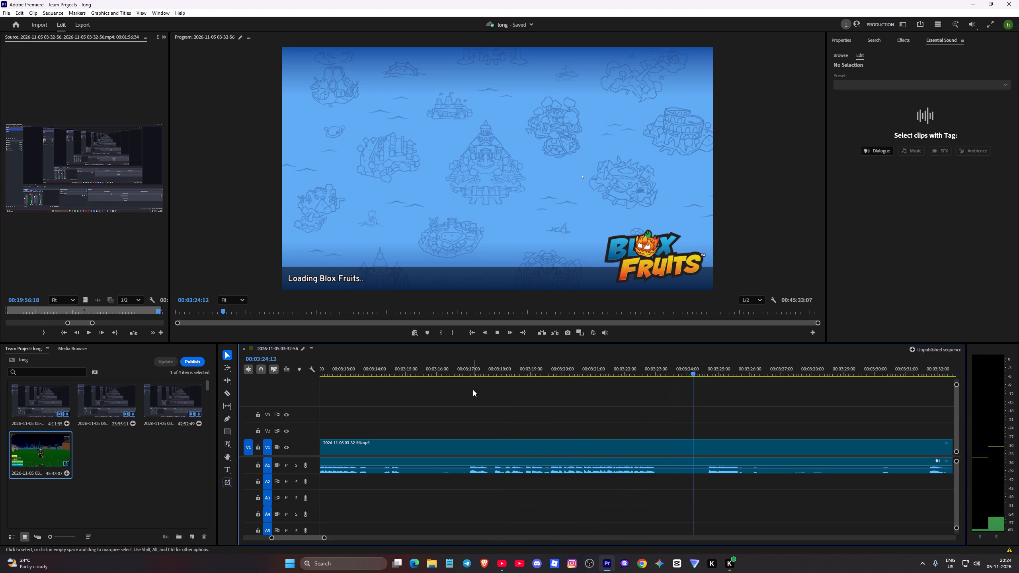
pyautogui.press('space')
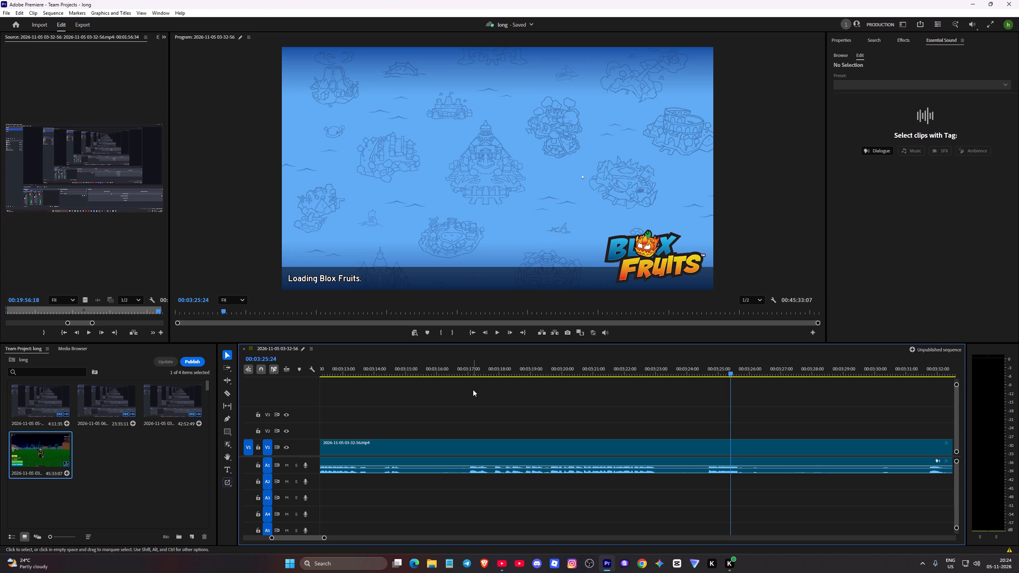
pyautogui.press('space')
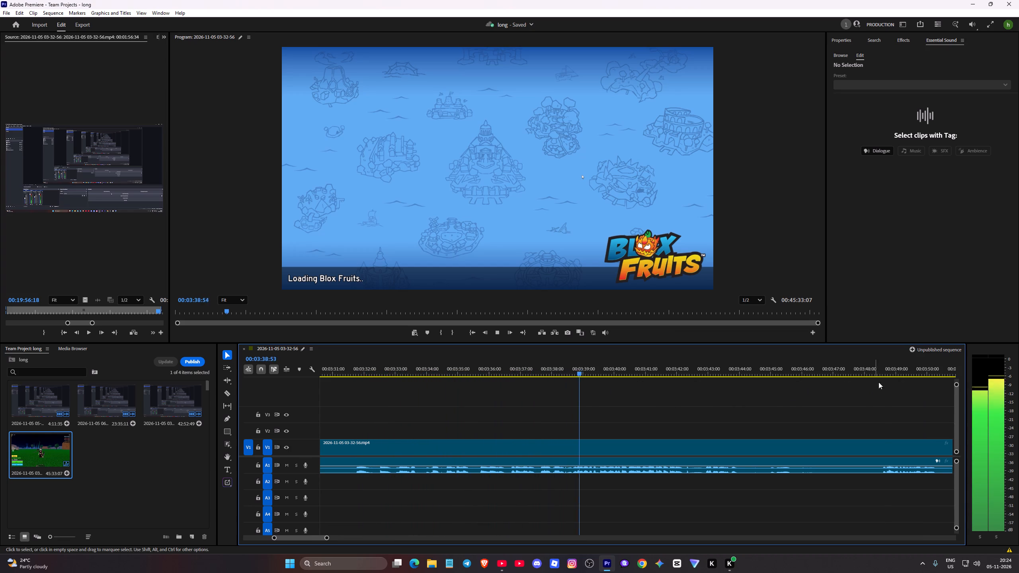
pyautogui.click(885, 372)
pyautogui.press('space')
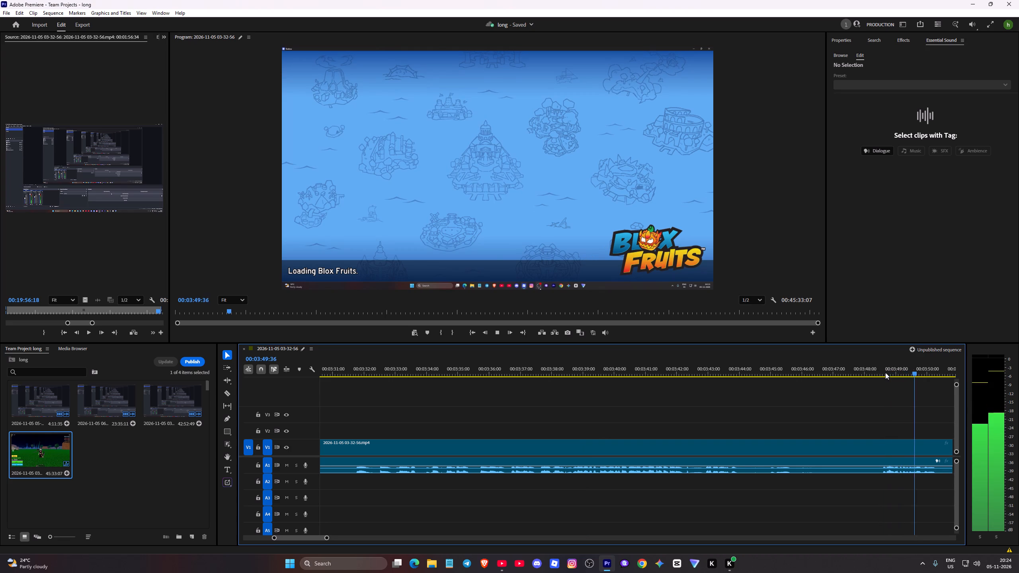
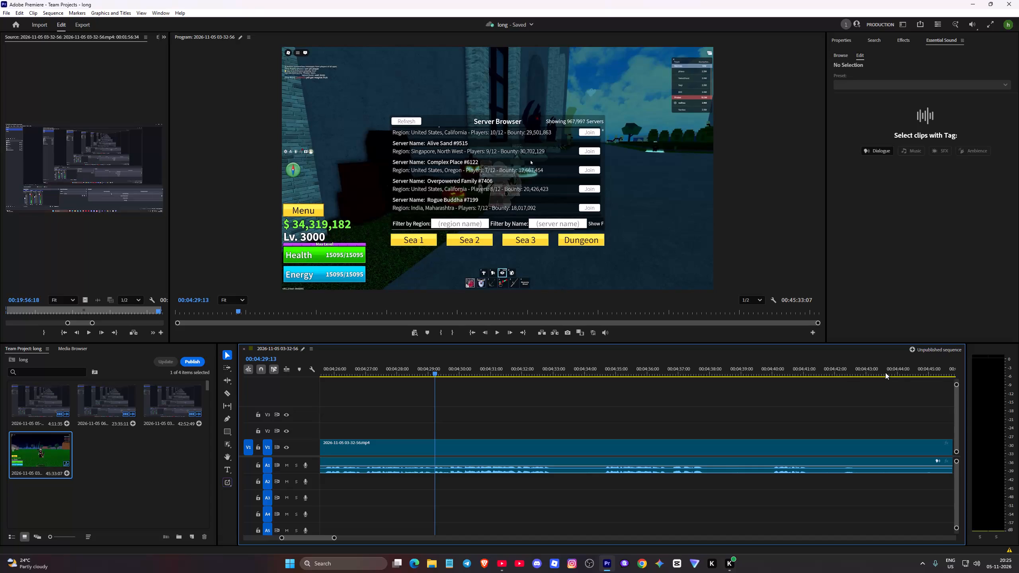
# Play the Server Browser footage from about 00:04:29:13 and stop at about 00:04:30:11.
pyautogui.press('space')
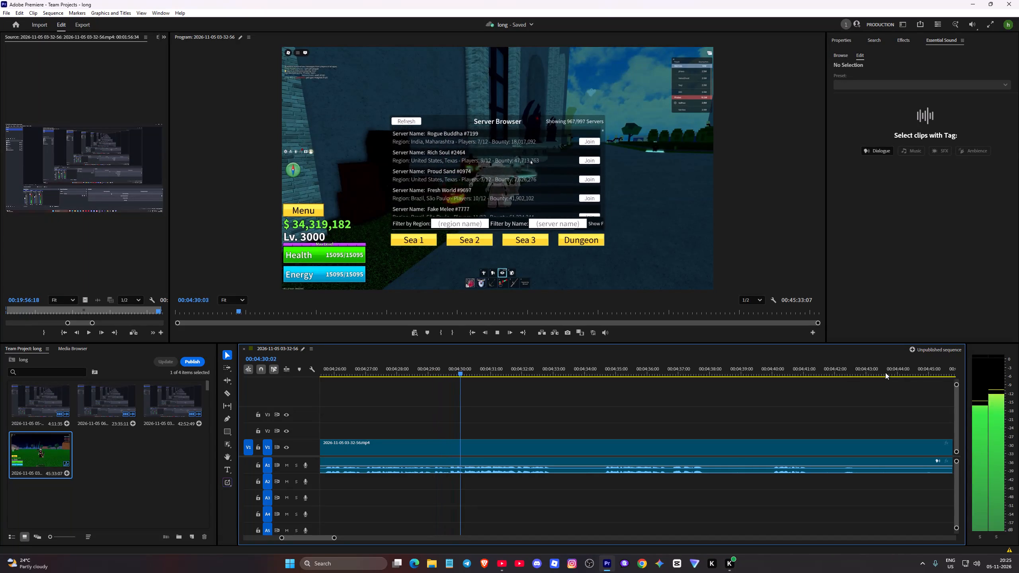
pyautogui.press('space')
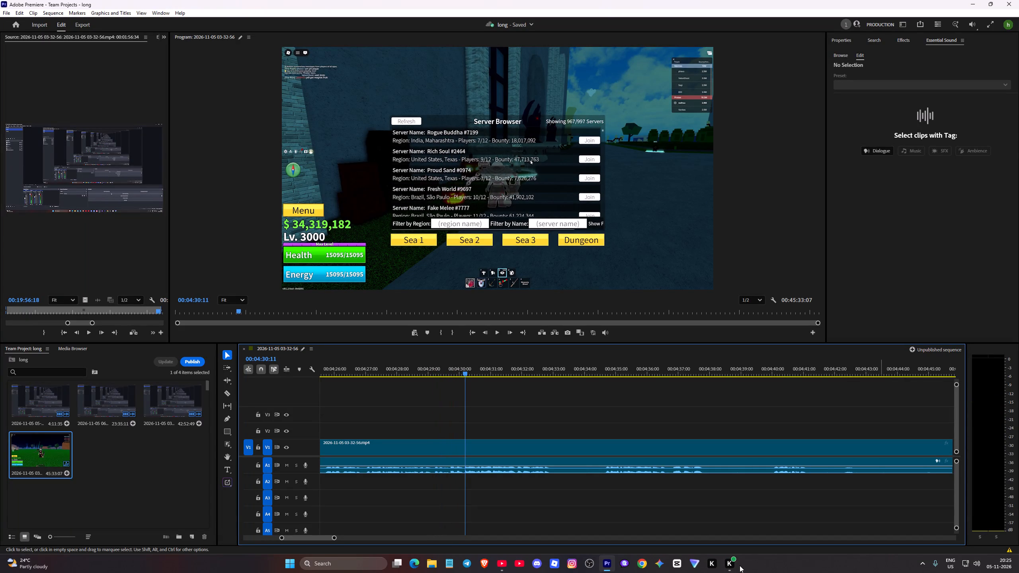
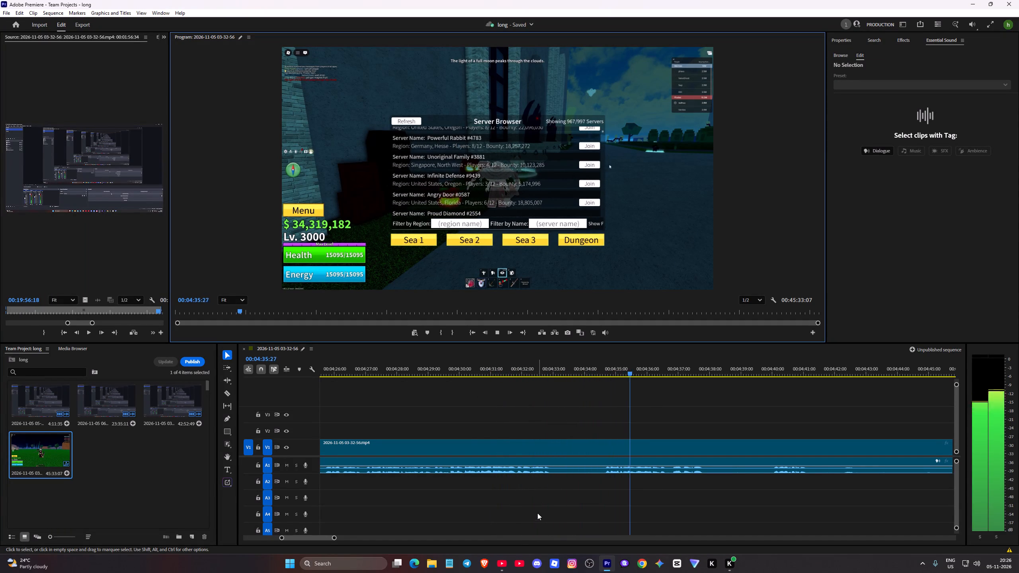
# Switch to YouTube in Brave, start the video "baddie playlist # spicy baddie", adjust its volume, and return to Premiere.
pyautogui.click(504, 561)
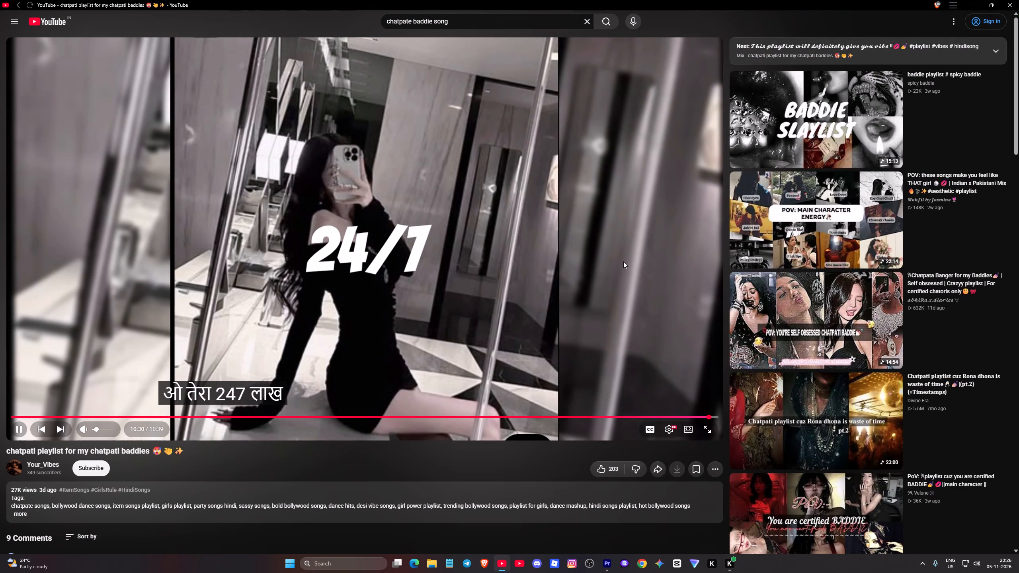
pyautogui.click(820, 123)
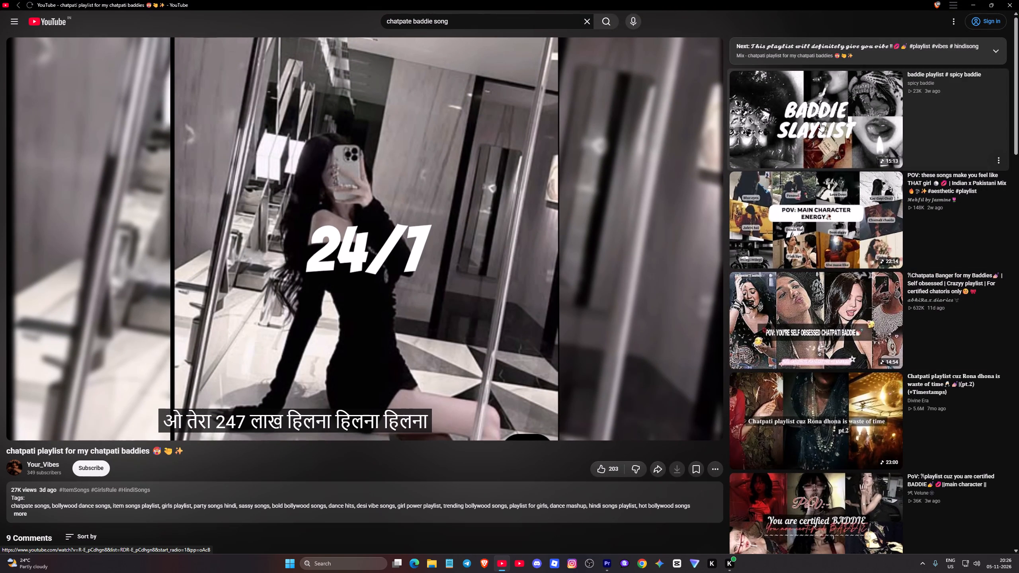
pyautogui.click(970, 0)
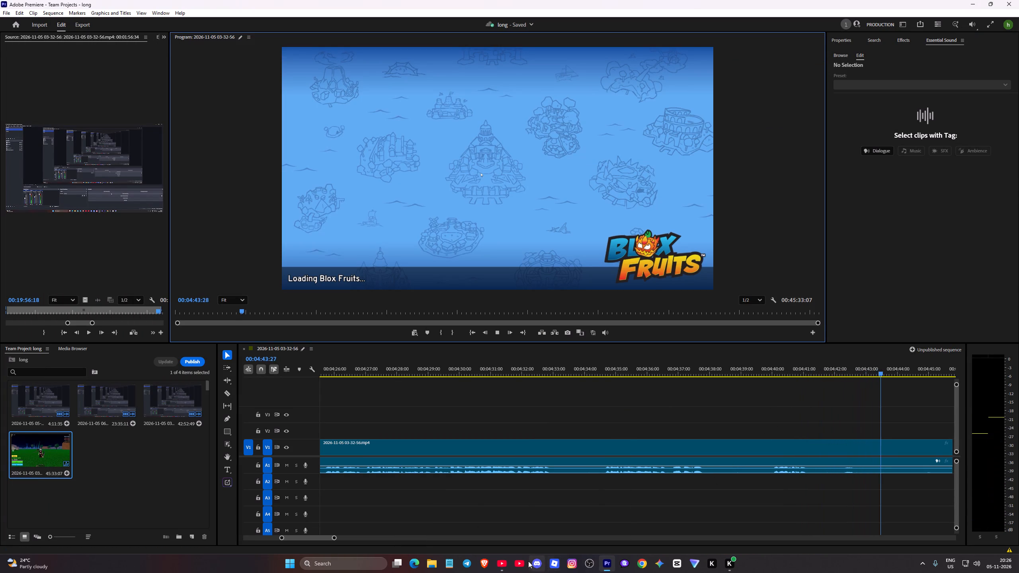
pyautogui.click(506, 563)
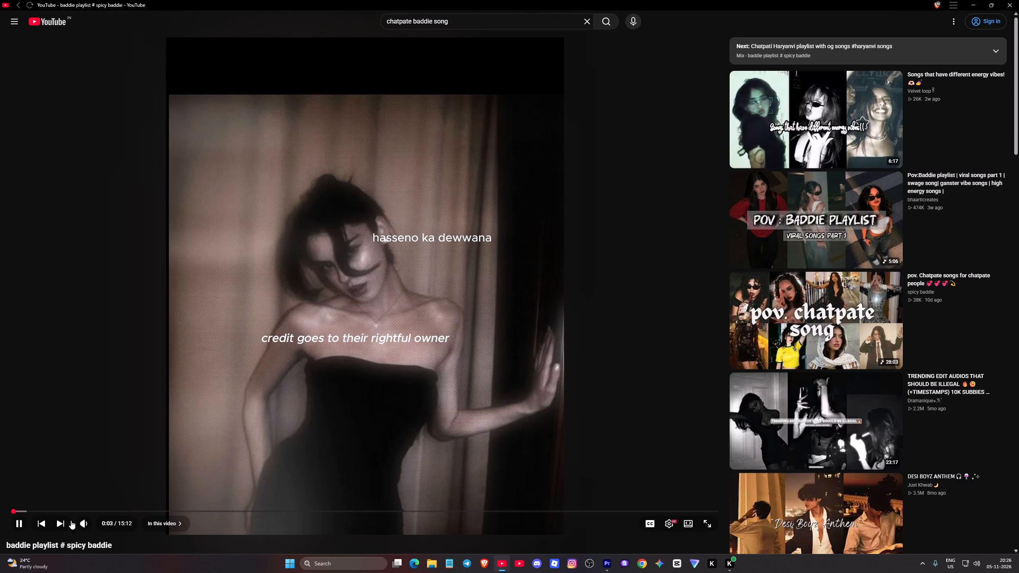
pyautogui.click(94, 523)
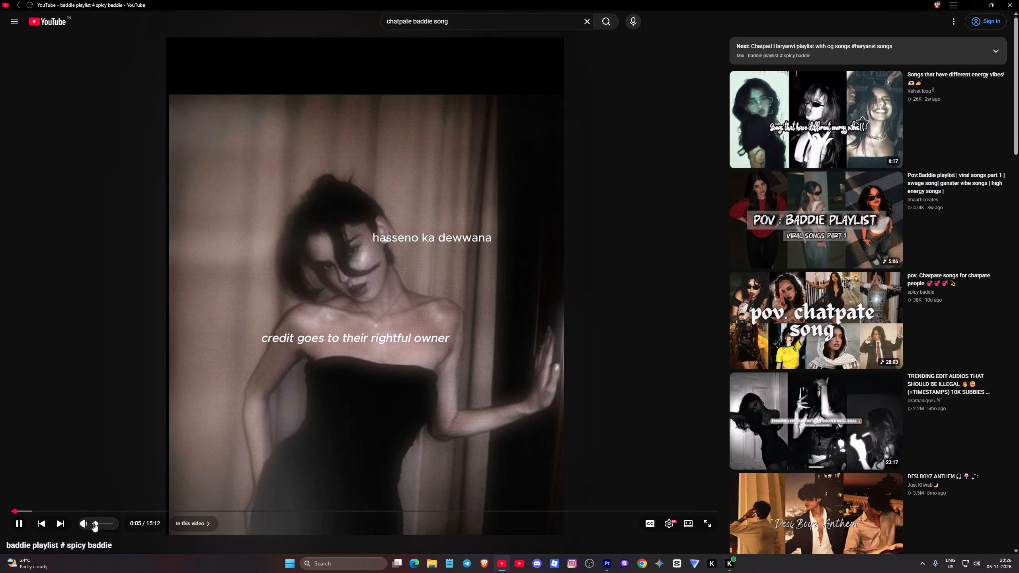
pyautogui.click(973, 0)
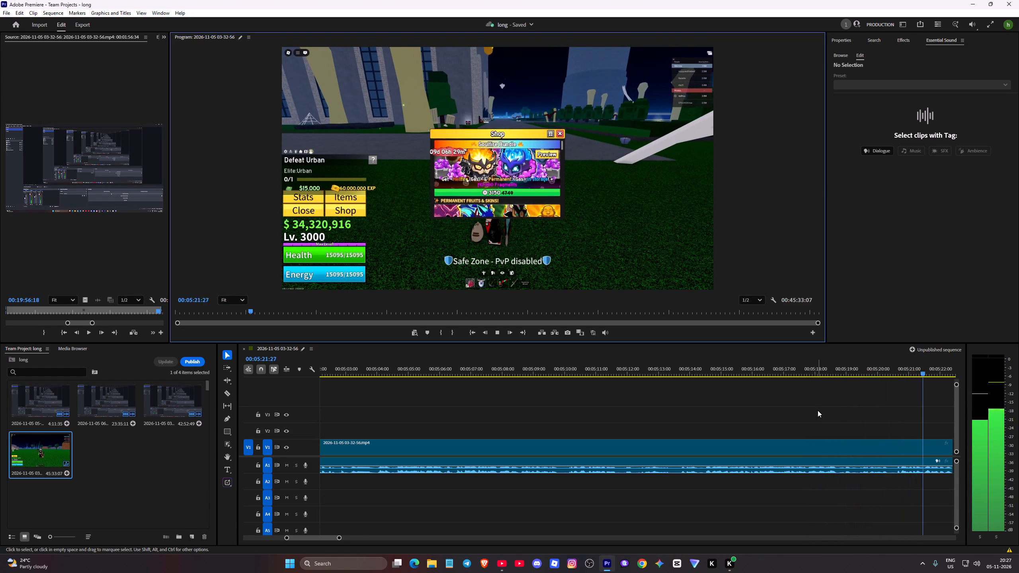
# Skim the gameplay forward from the Permanent Fruit Shop at about 00:05:39 through the Dragon sea flight, stopping at about 00:06:18.
pyautogui.click(914, 372)
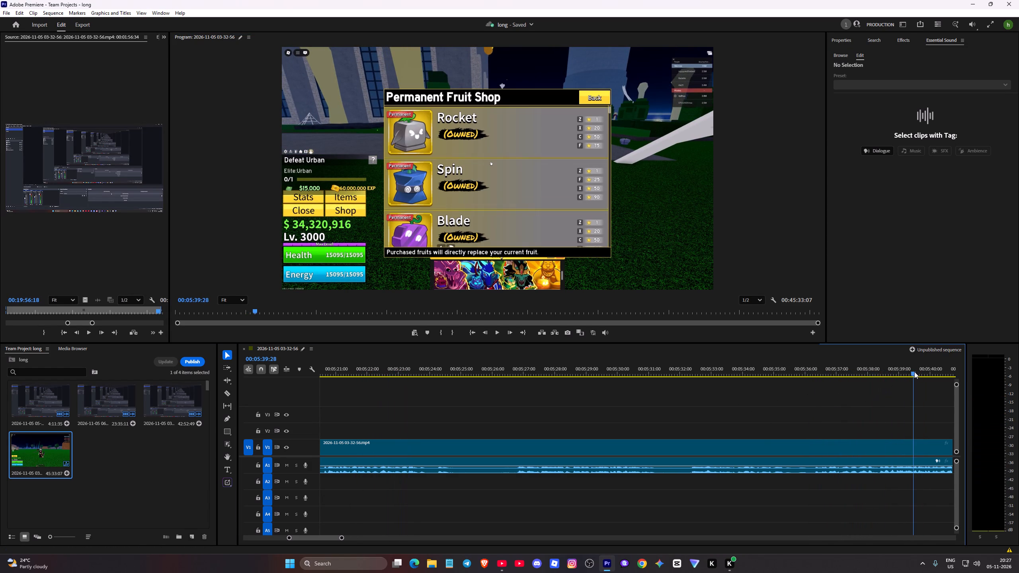
pyautogui.press('space')
pyautogui.press('space')
pyautogui.press('space')
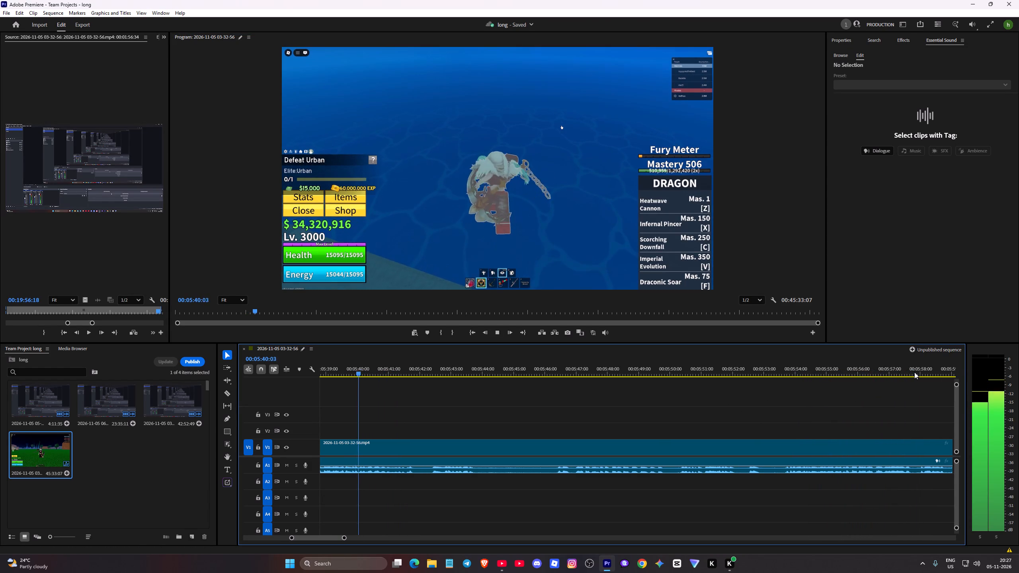
pyautogui.click(568, 368)
pyautogui.press('space')
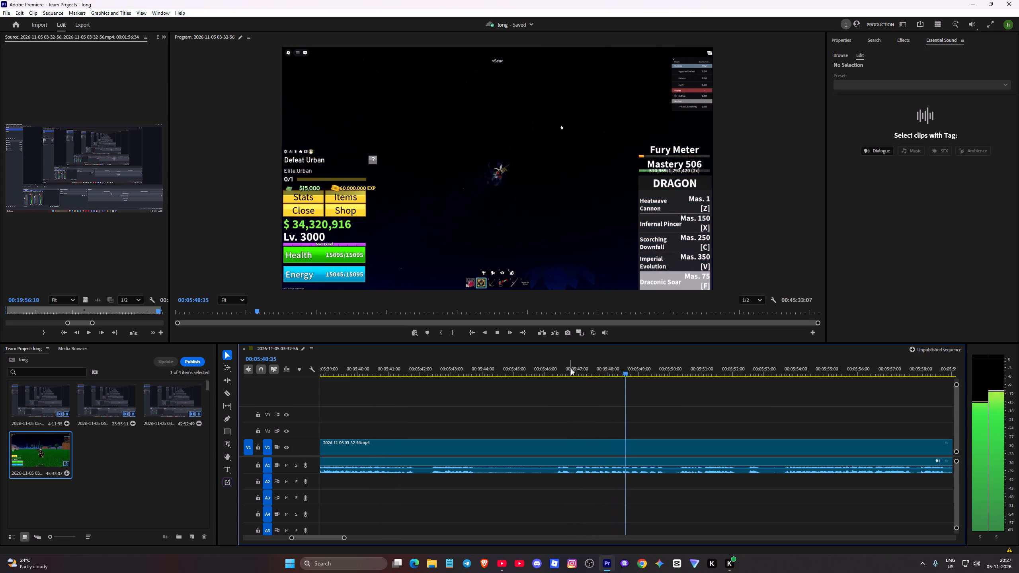
pyautogui.click(941, 377)
pyautogui.click(927, 372)
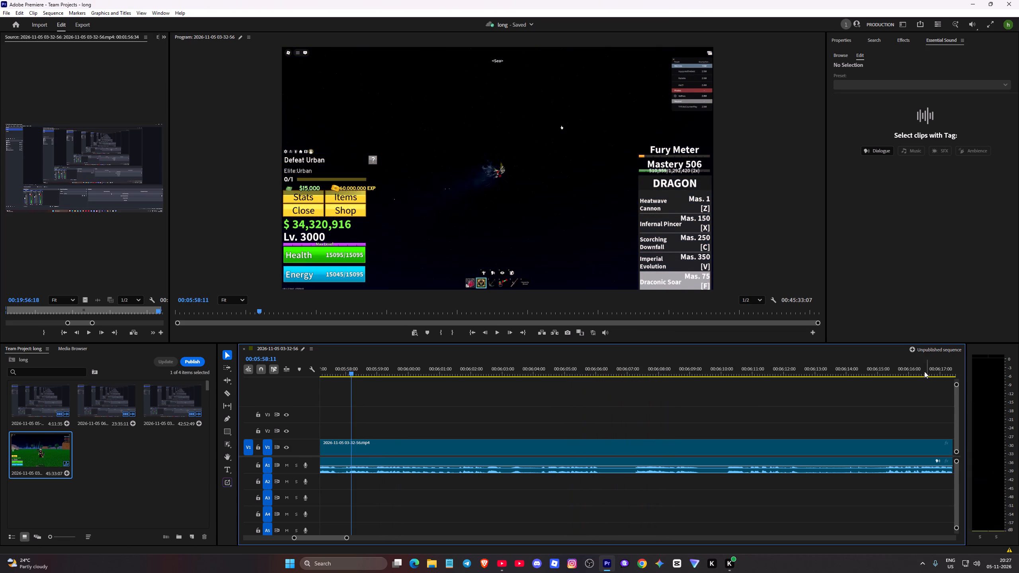
pyautogui.click(902, 365)
pyautogui.press('space')
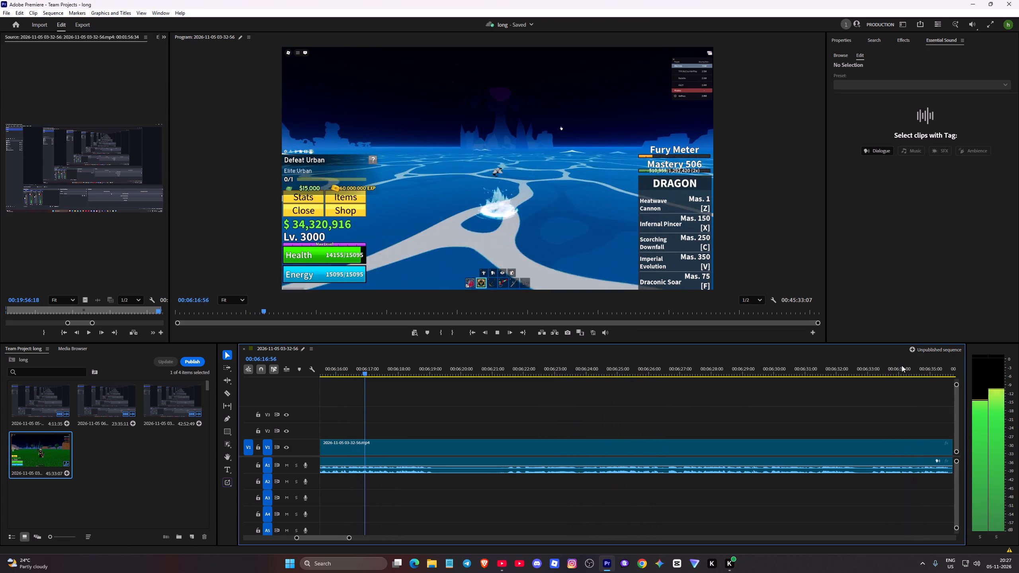
pyautogui.press('space')
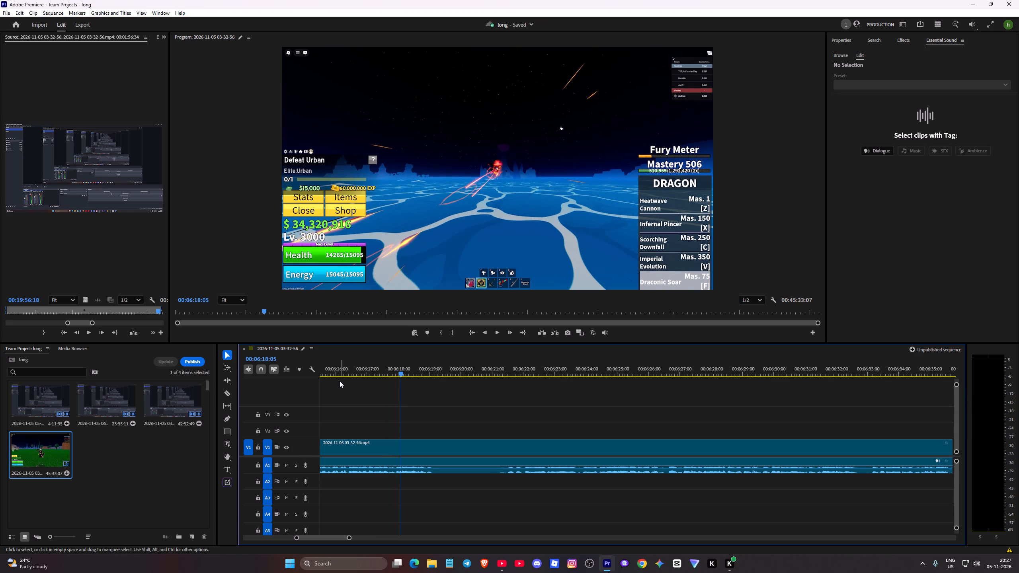
# Review the sea flight again from about 00:06:15 to 00:06:19, and move the playhead back to about 00:06:08.
pyautogui.click(339, 370)
pyautogui.moveTo(338, 372); pyautogui.dragTo(341, 378)
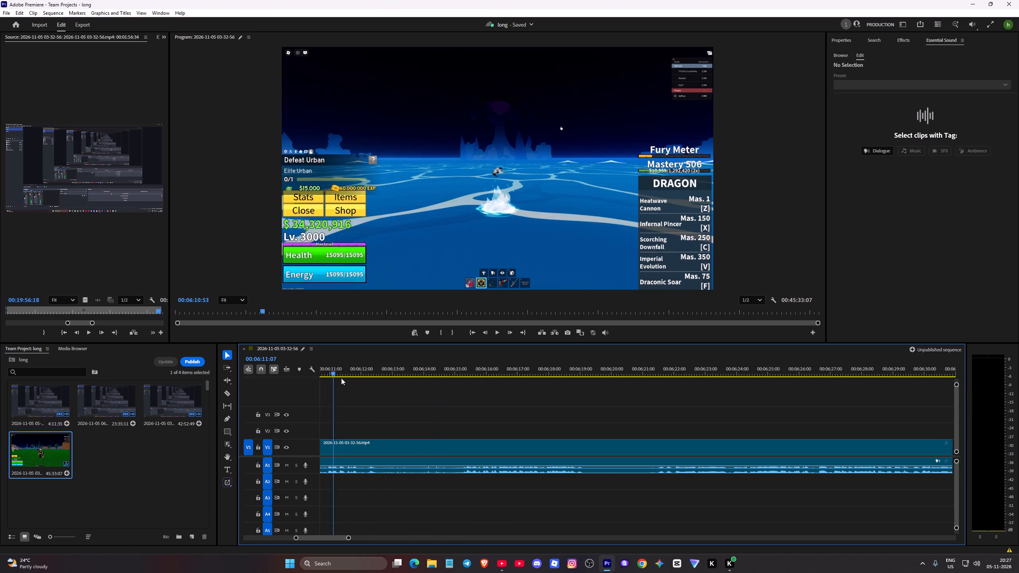
pyautogui.moveTo(341, 378); pyautogui.dragTo(446, 384)
pyautogui.press('space')
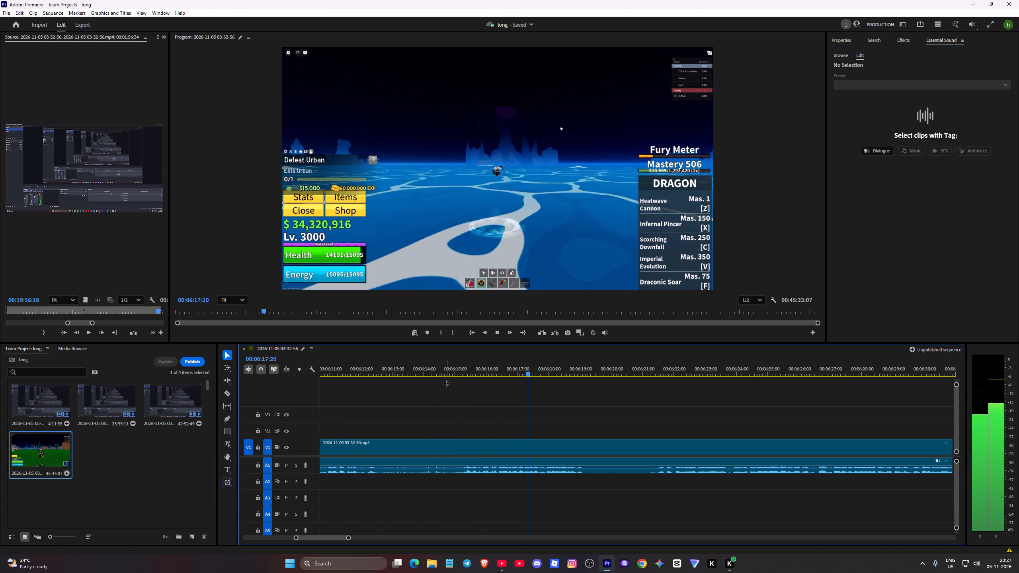
pyautogui.press('space')
pyautogui.press('space')
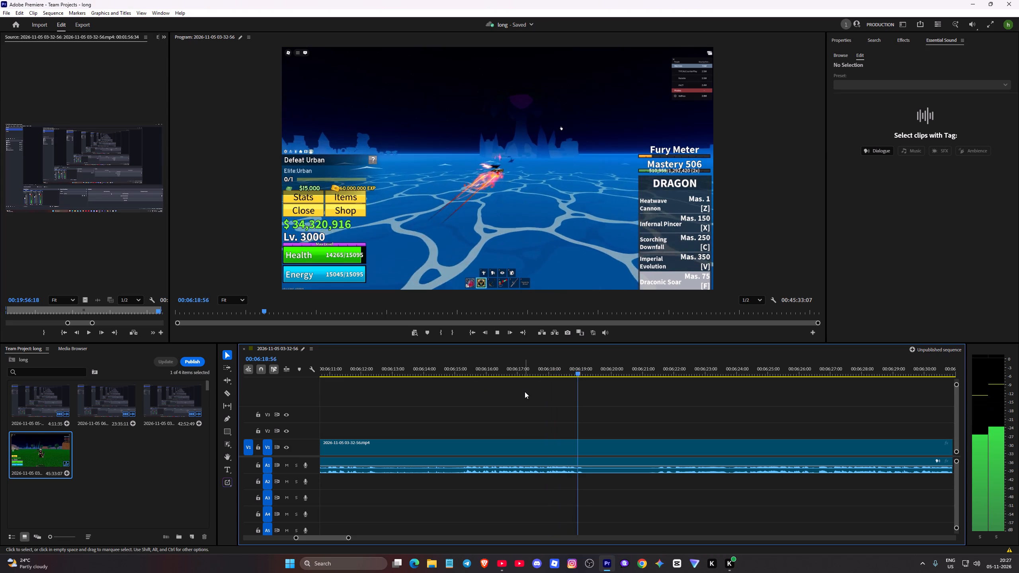
pyautogui.press('space')
pyautogui.click(365, 366)
pyautogui.moveTo(363, 372); pyautogui.dragTo(340, 380)
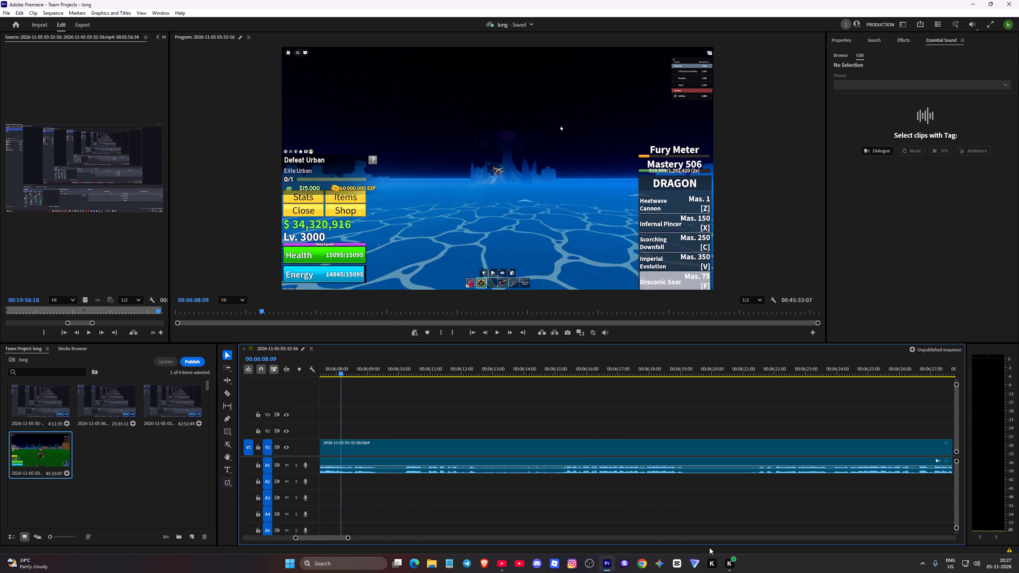
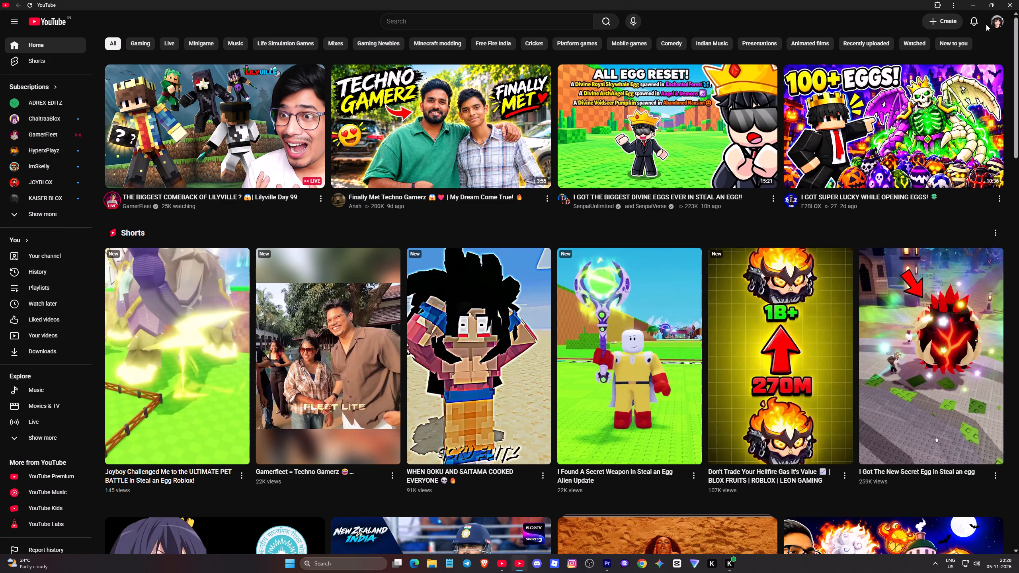
# Open the own YouTube channel page, go to its customization page in YouTube Studio, and check the channel dashboard.
pyautogui.click(997, 22)
pyautogui.click(943, 62)
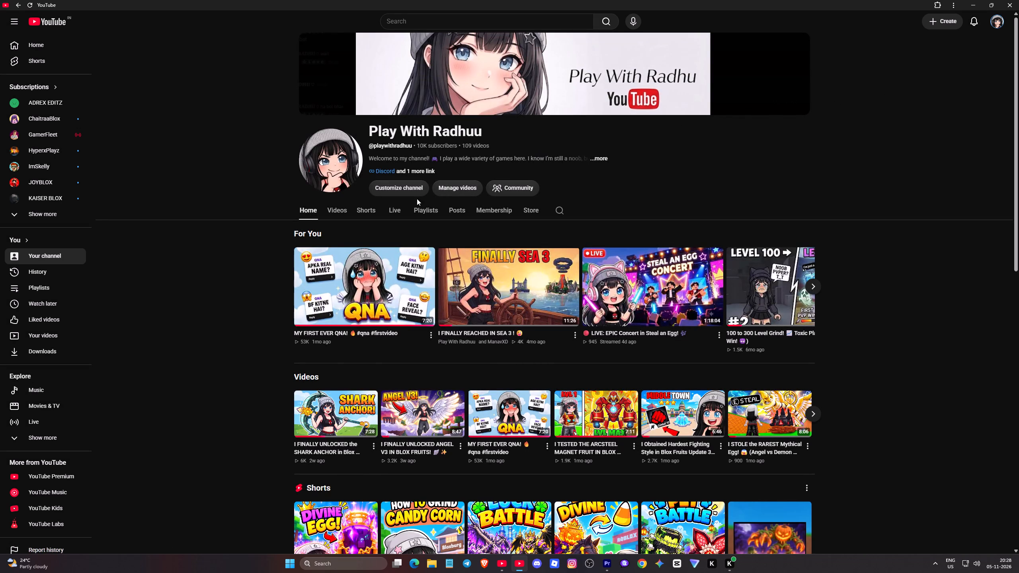
pyautogui.click(402, 189)
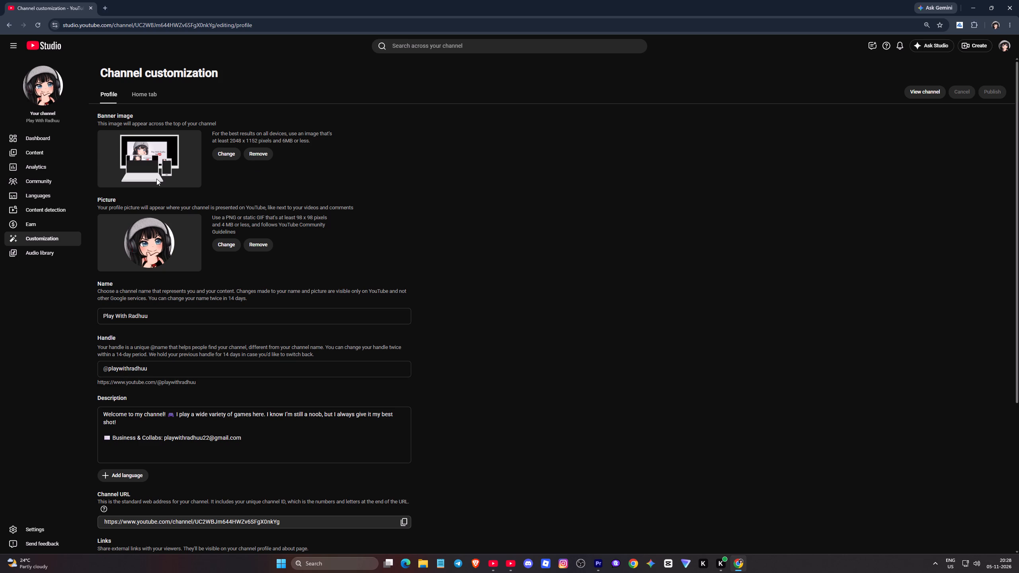
pyautogui.click(54, 141)
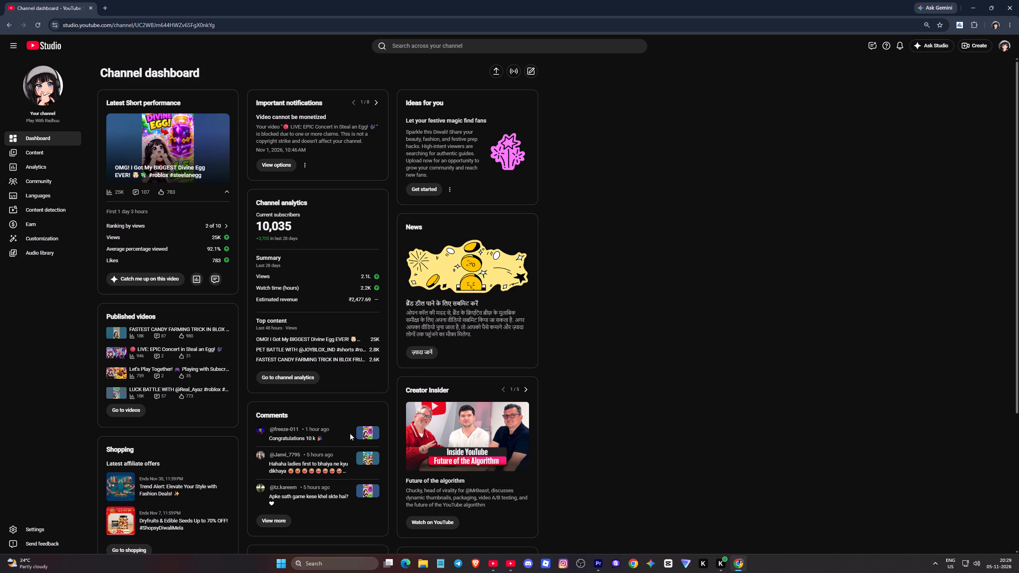
# Switch to the baddie playlist video in Brave, toggle its playback, close the YouTube and Studio windows, and return to Premiere.
pyautogui.click(486, 569)
pyautogui.click(355, 296)
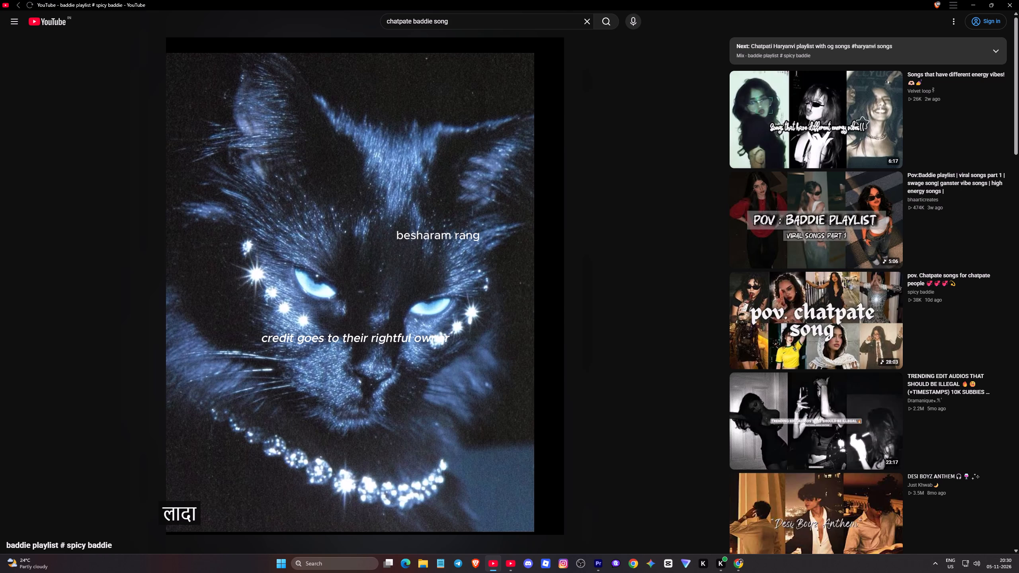
pyautogui.click(1018, 0)
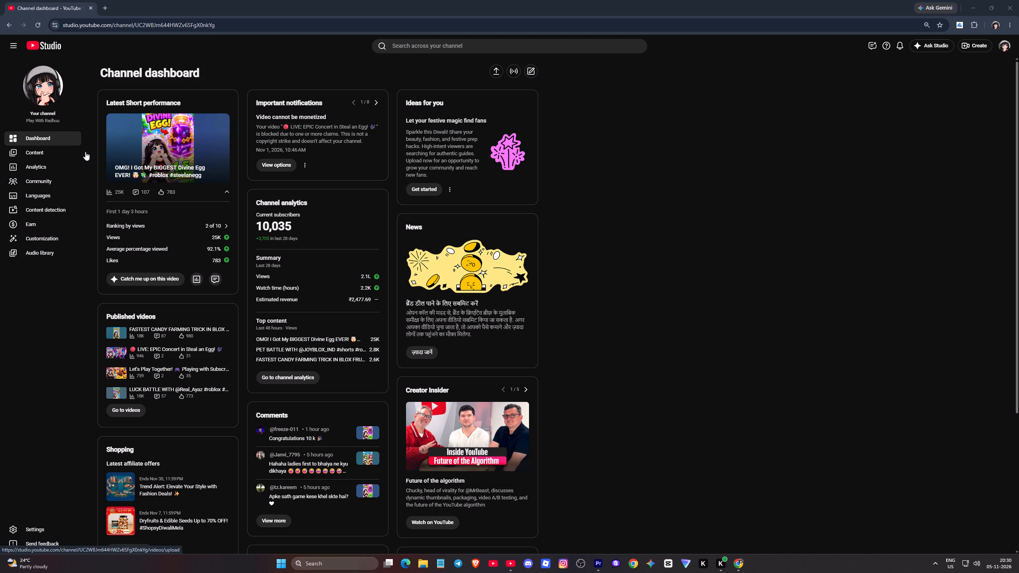
pyautogui.click(1018, 0)
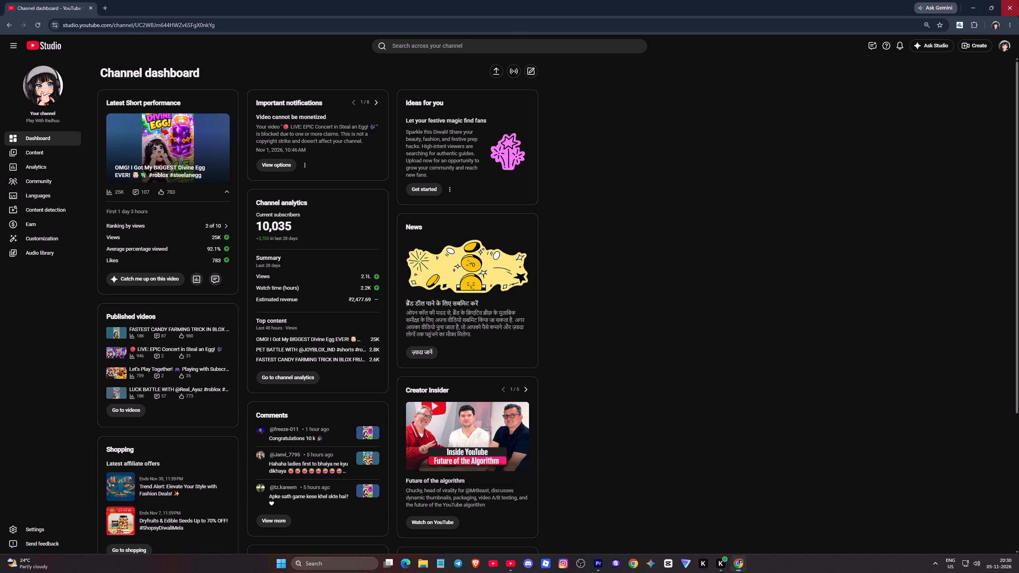
pyautogui.click(1018, 0)
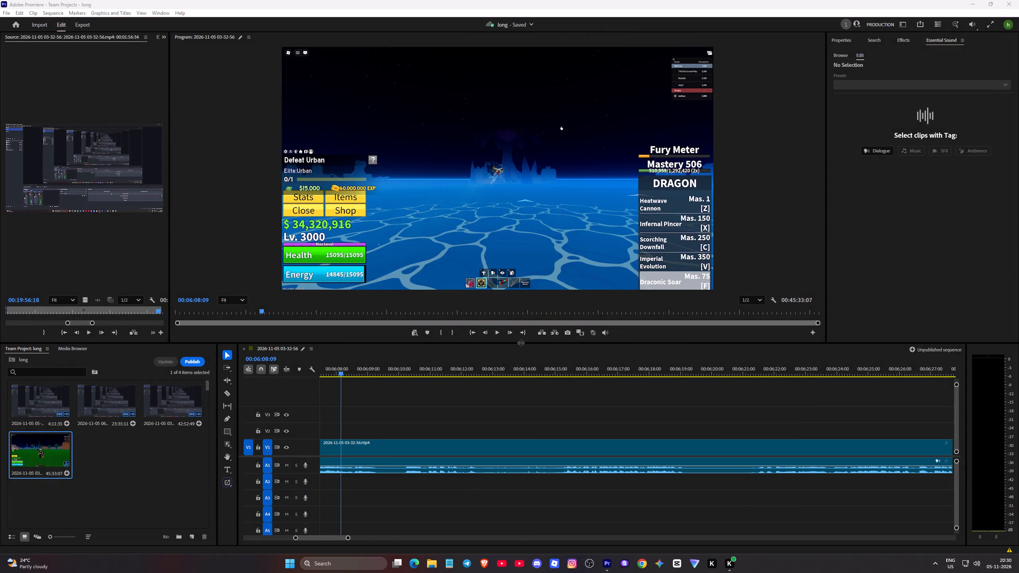
# Scrub the timeline backward from about 00:06:08 through the server browser and teleporting footage to about 00:02:53.
pyautogui.moveTo(341, 409); pyautogui.dragTo(316, 411)
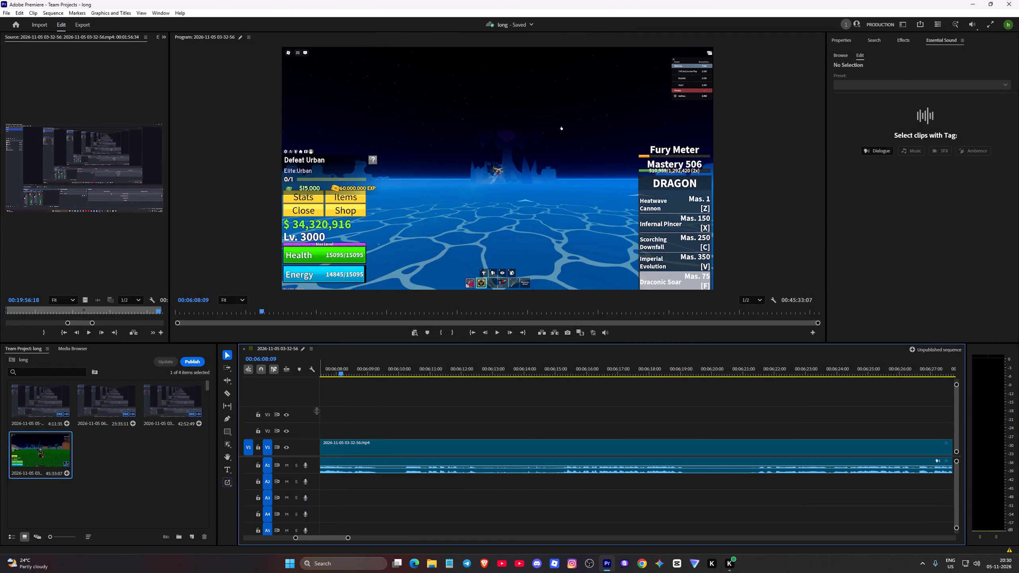
pyautogui.moveTo(316, 411); pyautogui.dragTo(545, 411)
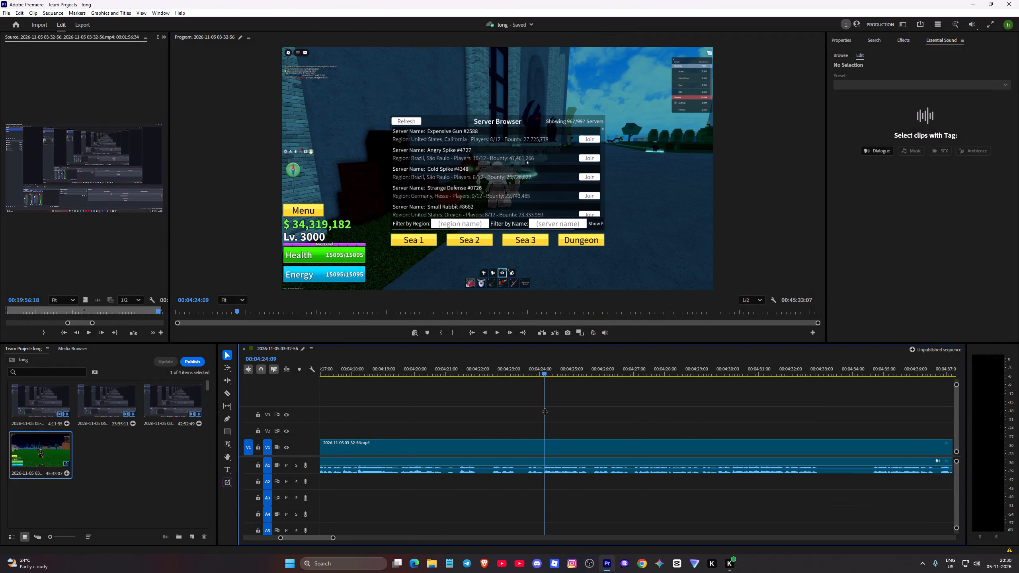
pyautogui.moveTo(545, 411); pyautogui.dragTo(547, 410)
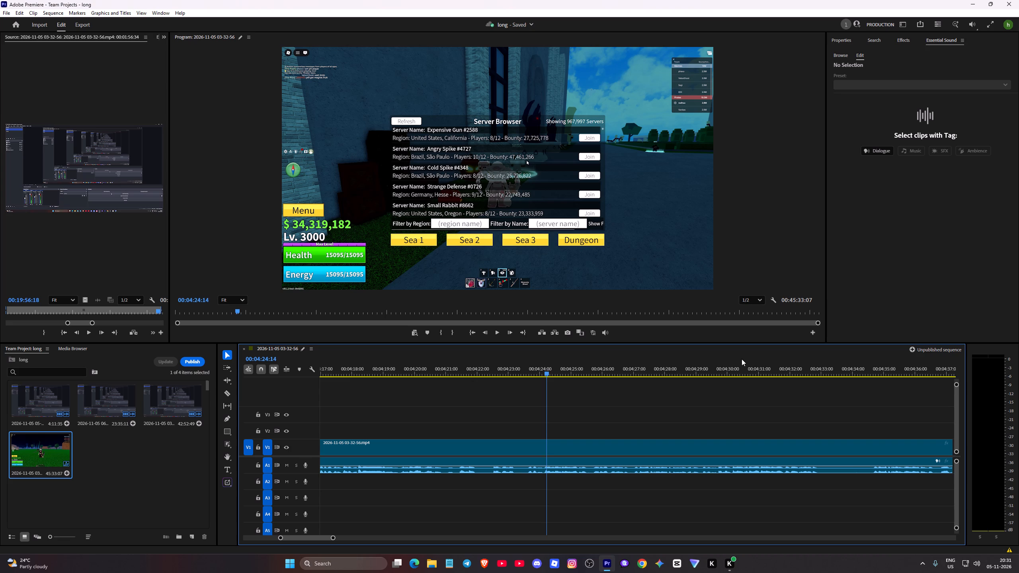
pyautogui.click(443, 376)
pyautogui.click(447, 372)
pyautogui.moveTo(447, 372); pyautogui.dragTo(382, 376)
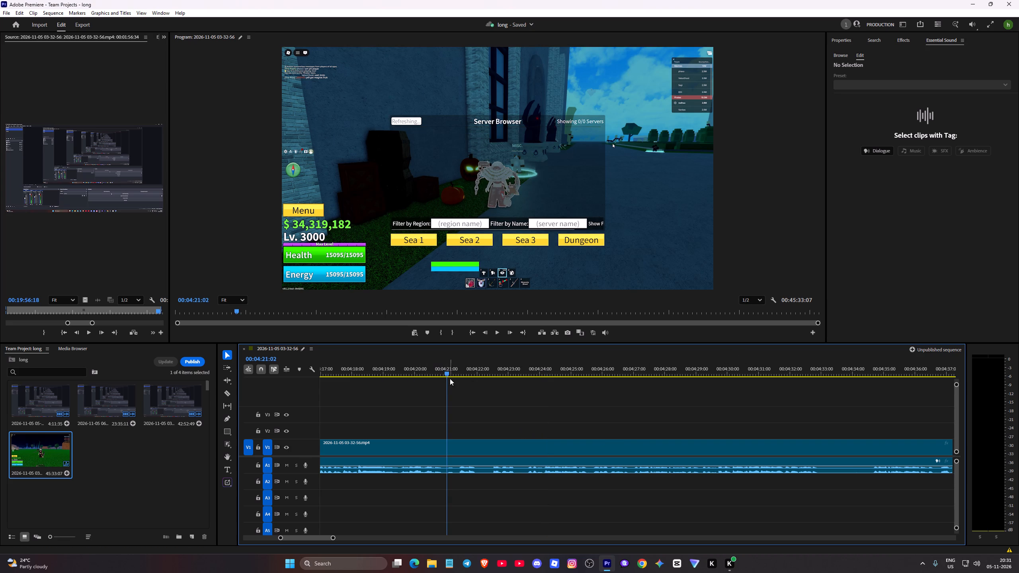
pyautogui.moveTo(447, 372); pyautogui.dragTo(359, 371)
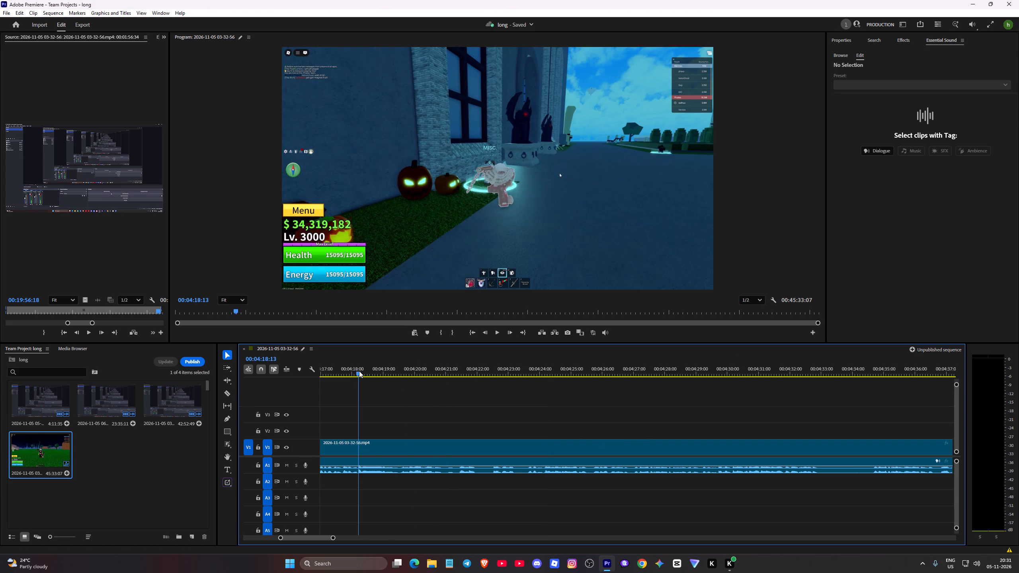
pyautogui.moveTo(359, 371); pyautogui.dragTo(359, 371)
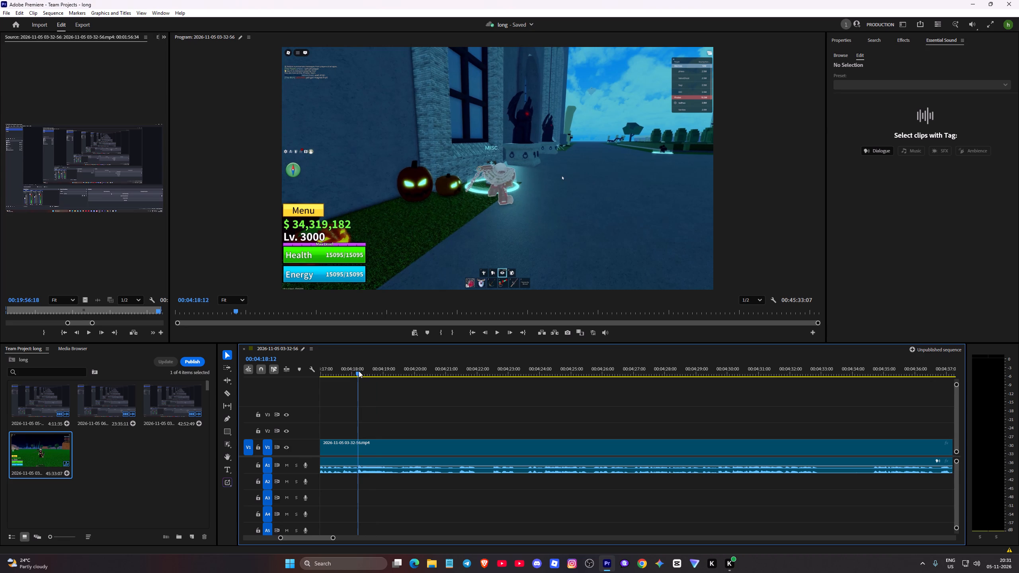
pyautogui.moveTo(359, 371); pyautogui.dragTo(356, 371)
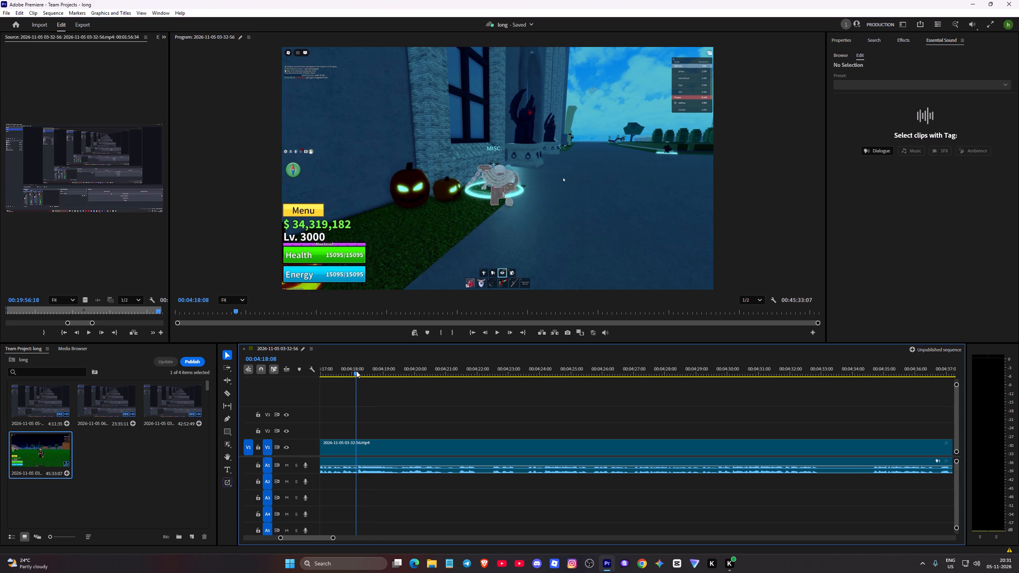
pyautogui.moveTo(356, 371); pyautogui.dragTo(318, 384)
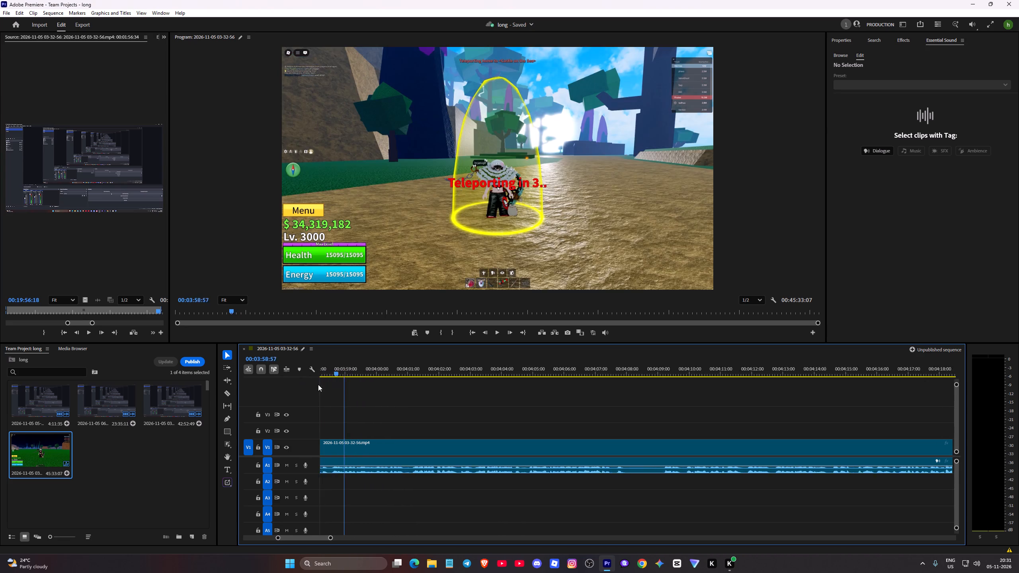
pyautogui.moveTo(318, 384); pyautogui.dragTo(309, 385)
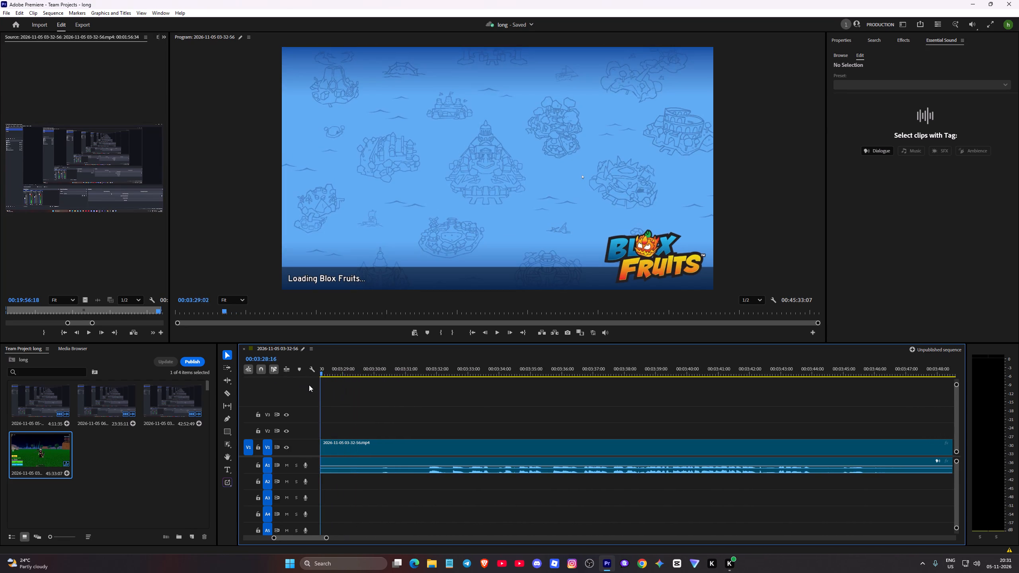
pyautogui.moveTo(309, 385); pyautogui.dragTo(263, 386)
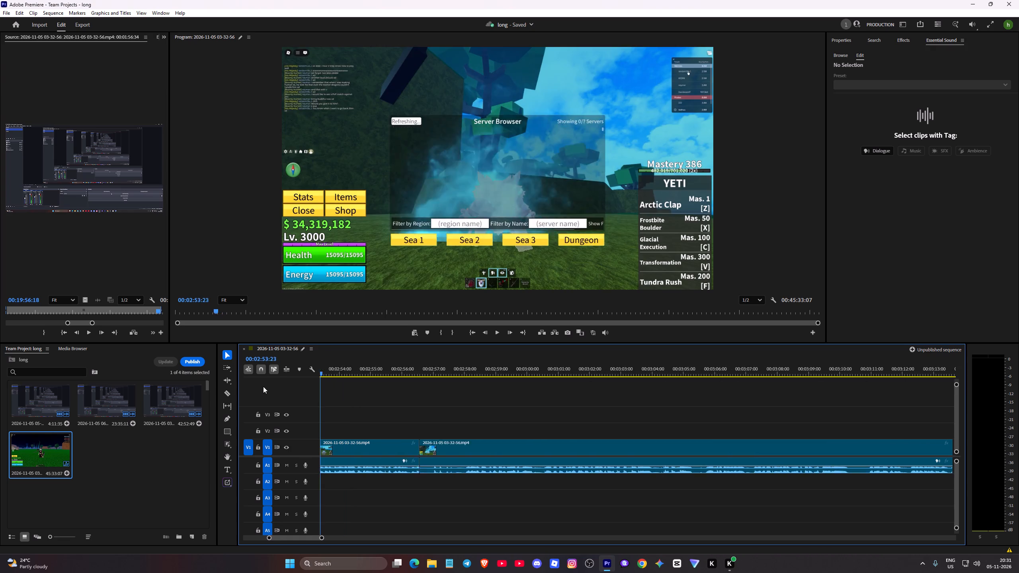
# Play the Yeti footage after the cut near 00:02:57, stopping at about 00:02:59.
pyautogui.moveTo(263, 386); pyautogui.dragTo(640, 387)
pyautogui.press('space')
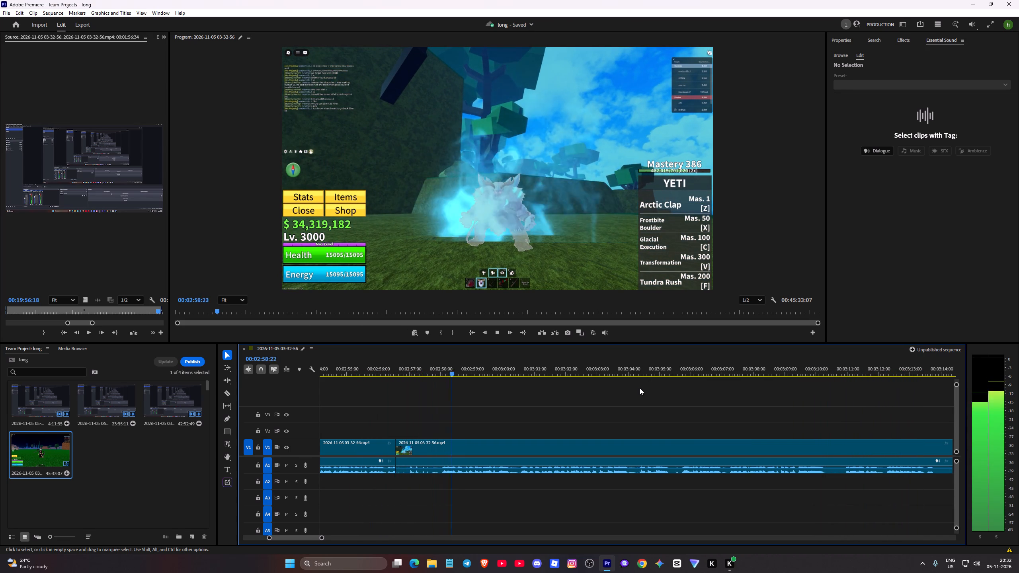
pyautogui.press('space')
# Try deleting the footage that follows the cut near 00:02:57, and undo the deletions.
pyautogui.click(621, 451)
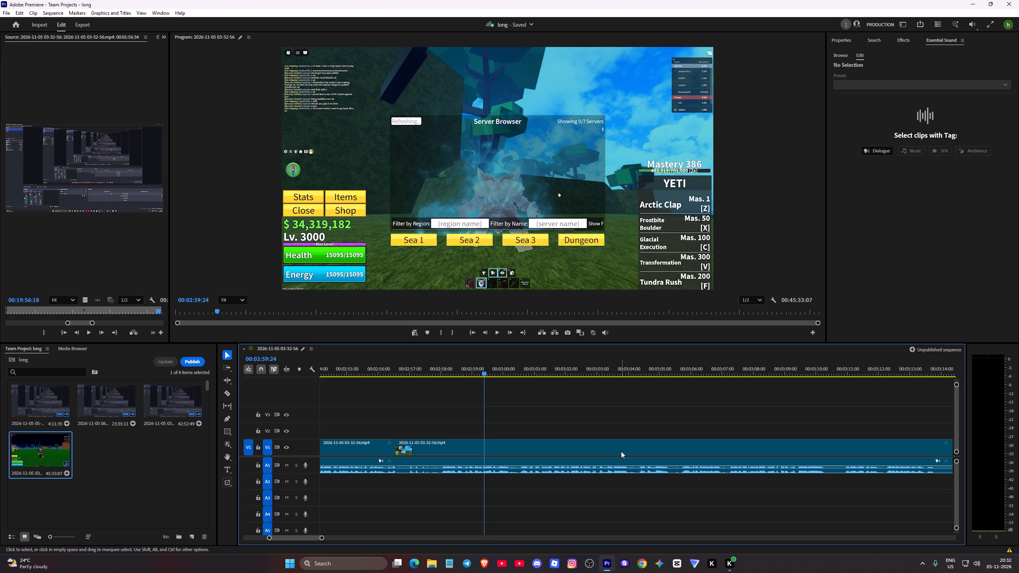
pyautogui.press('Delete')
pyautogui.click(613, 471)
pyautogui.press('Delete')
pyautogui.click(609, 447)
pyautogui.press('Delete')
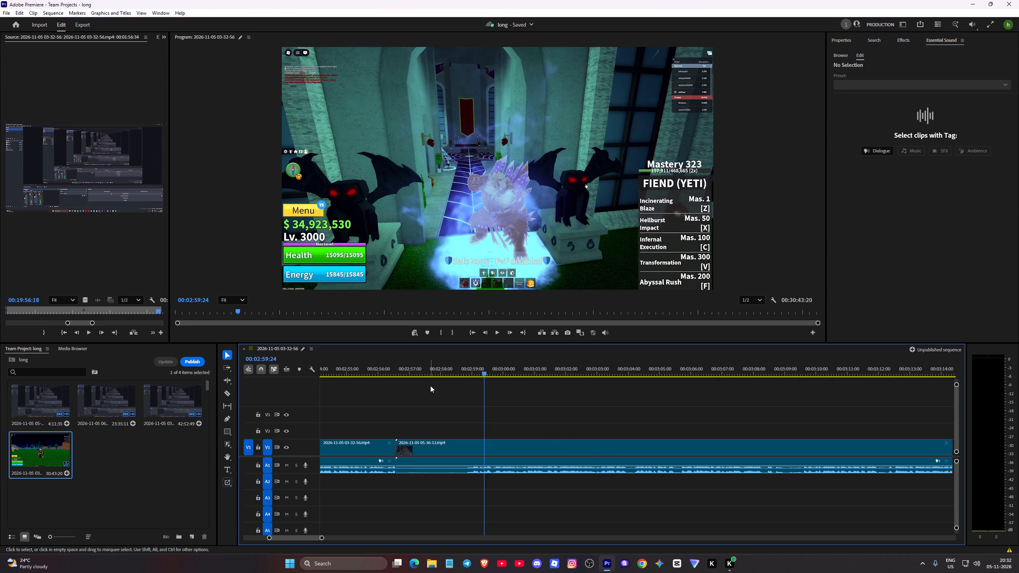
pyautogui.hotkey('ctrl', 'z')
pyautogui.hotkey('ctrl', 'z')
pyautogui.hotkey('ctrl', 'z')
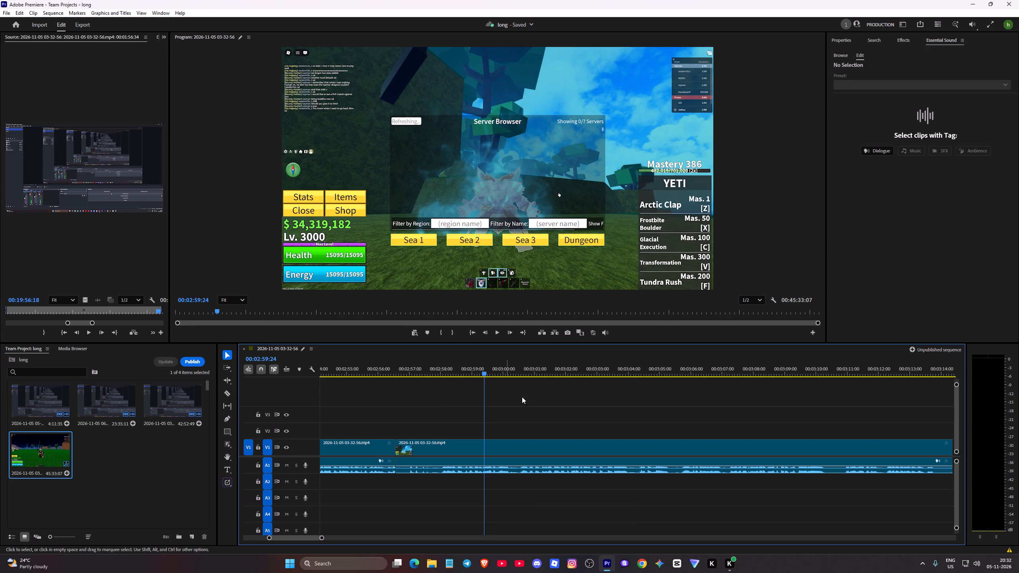
# Review the footage from about 00:03:11 through the teleports, server browser and Third Sea loading, stopping at about 00:05:03.
pyautogui.click(876, 368)
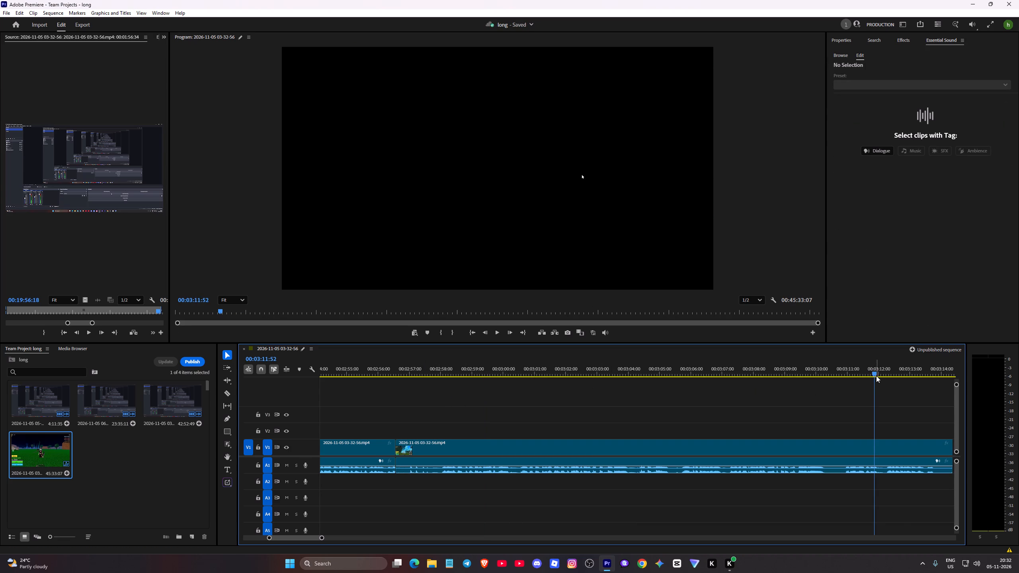
pyautogui.moveTo(875, 374); pyautogui.dragTo(1018, 390)
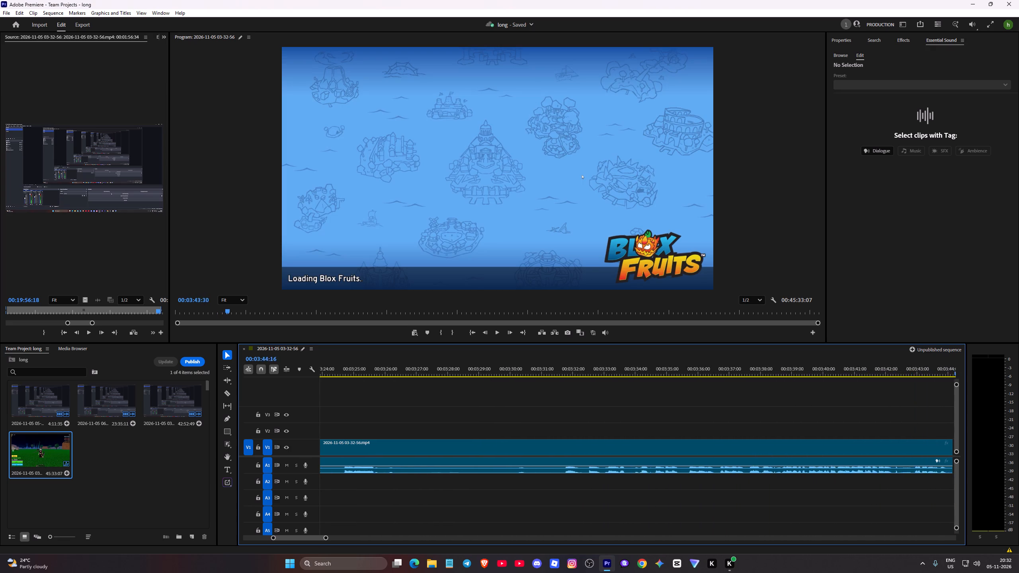
pyautogui.moveTo(1018, 390); pyautogui.dragTo(677, 339)
pyautogui.press('space')
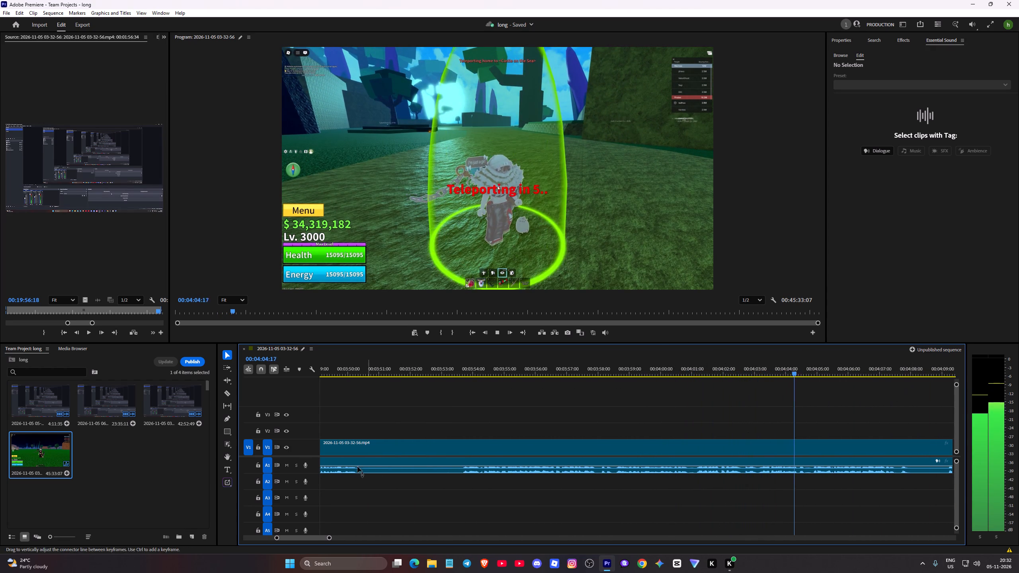
pyautogui.click(327, 538)
pyautogui.moveTo(328, 538); pyautogui.dragTo(428, 556)
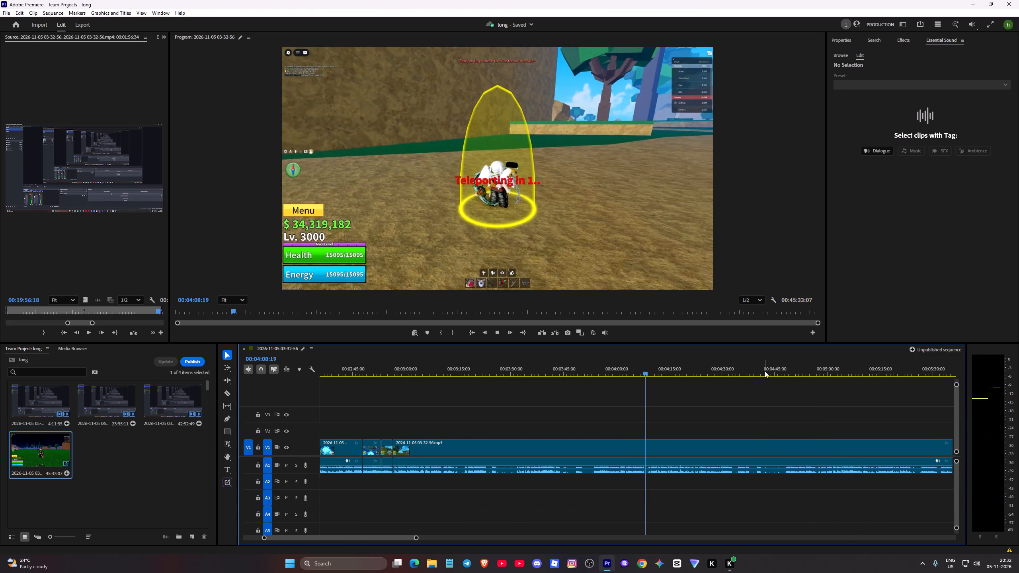
pyautogui.click(765, 371)
pyautogui.press('space')
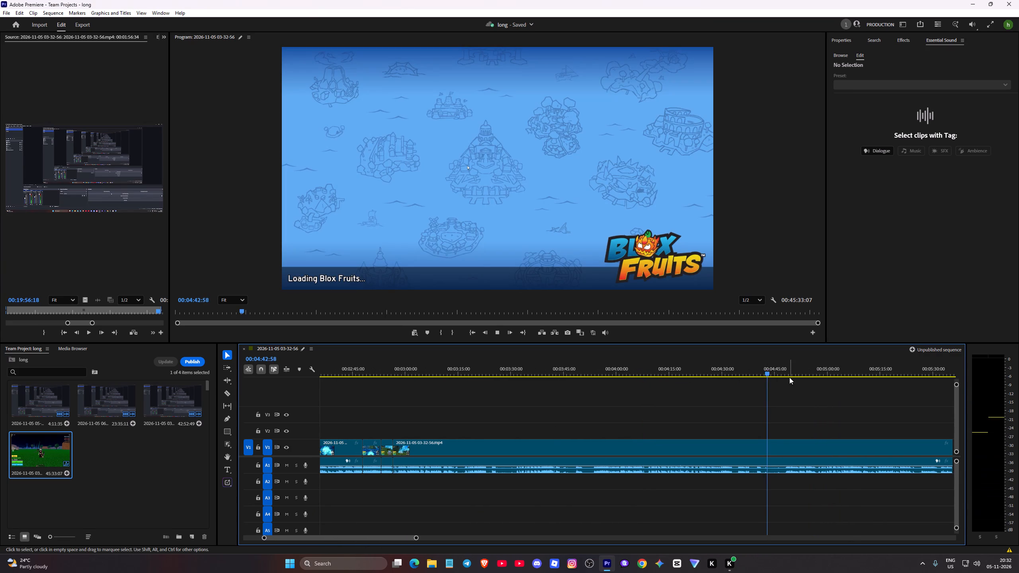
pyautogui.click(732, 381)
pyautogui.click(713, 378)
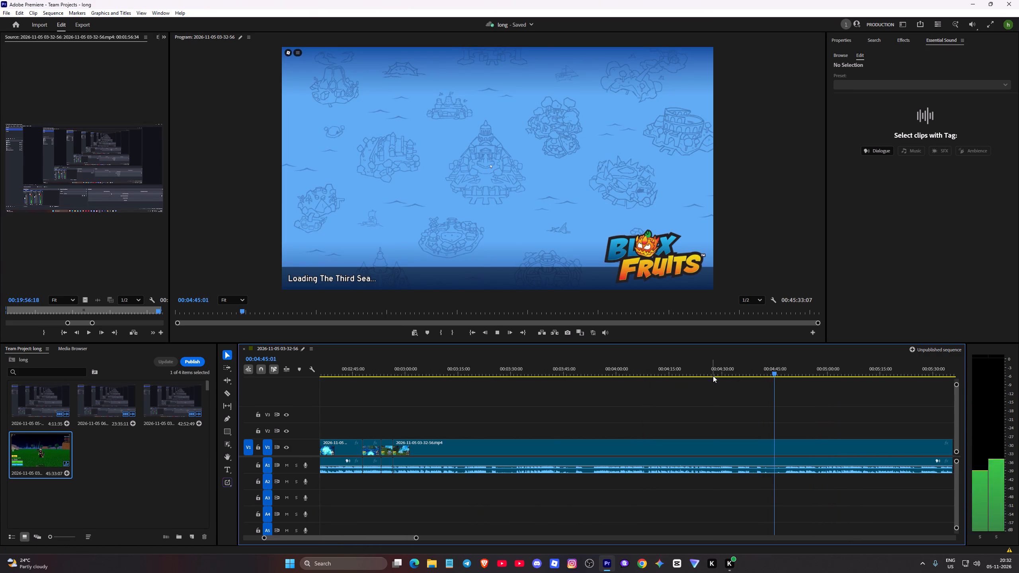
pyautogui.click(714, 374)
pyautogui.press('space')
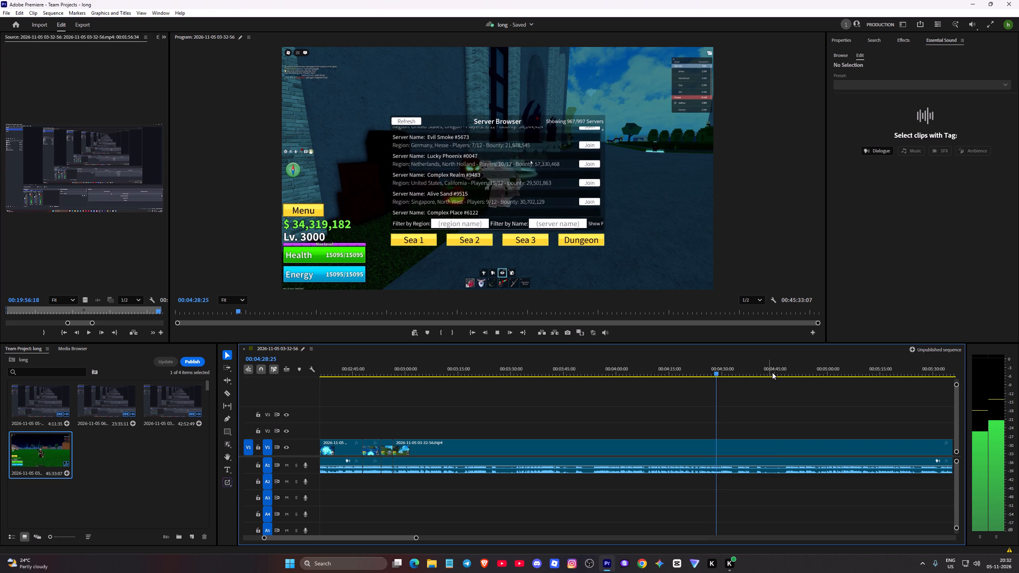
pyautogui.click(805, 370)
pyautogui.press('space')
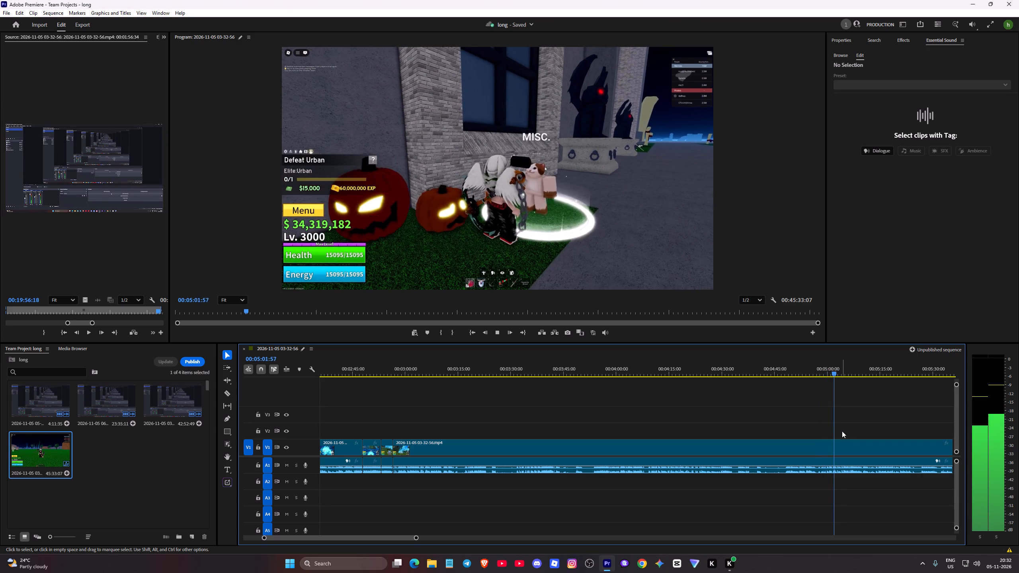
pyautogui.press('space')
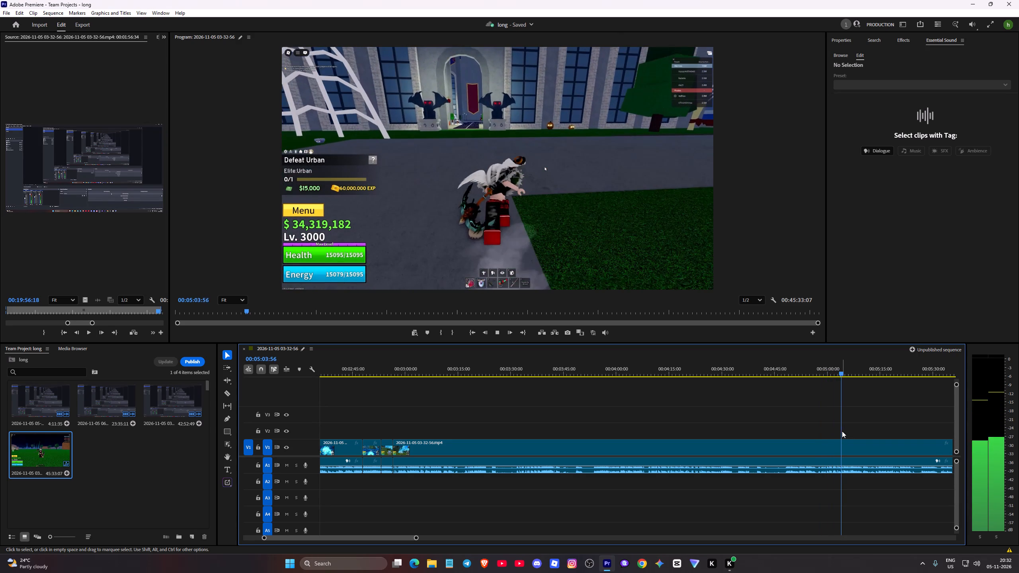
# Review the Third Sea footage and split the video and audio at about 00:04:59, around the Elite Hunter dialogue.
pyautogui.moveTo(416, 537); pyautogui.dragTo(362, 544)
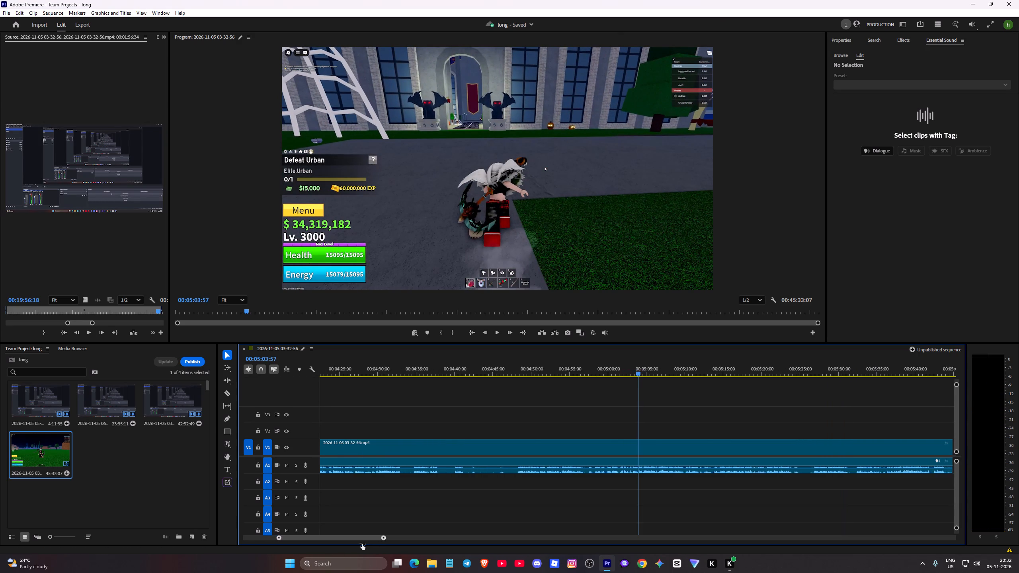
pyautogui.moveTo(362, 544); pyautogui.dragTo(336, 549)
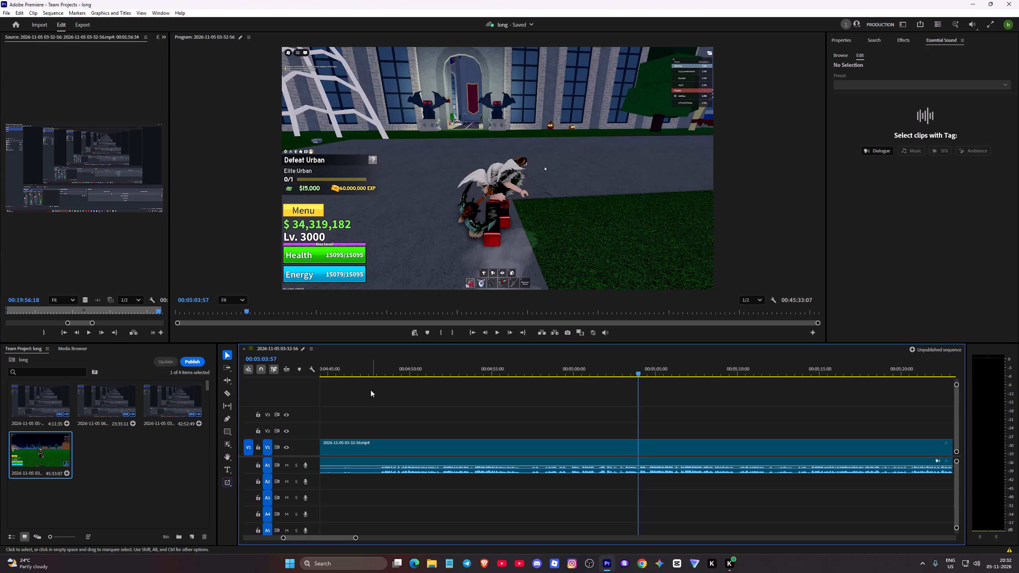
pyautogui.click(380, 374)
pyautogui.press('space')
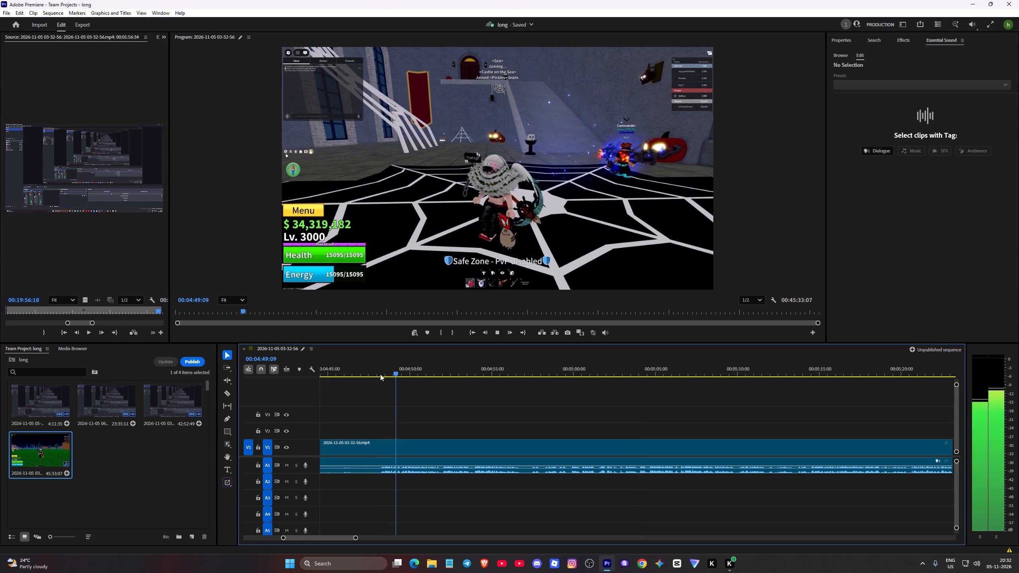
pyautogui.click(535, 372)
pyautogui.press('space')
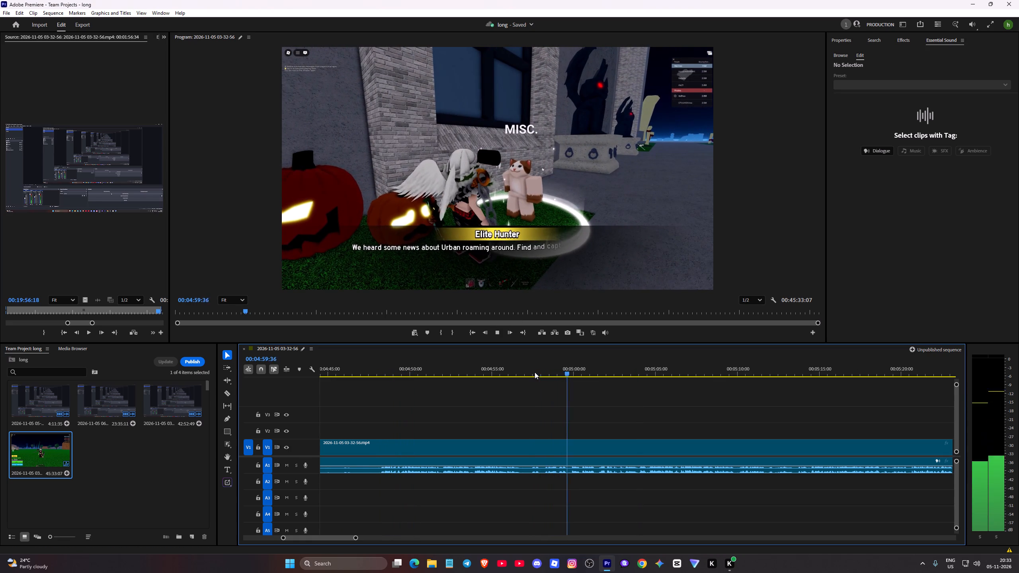
pyautogui.press('c')
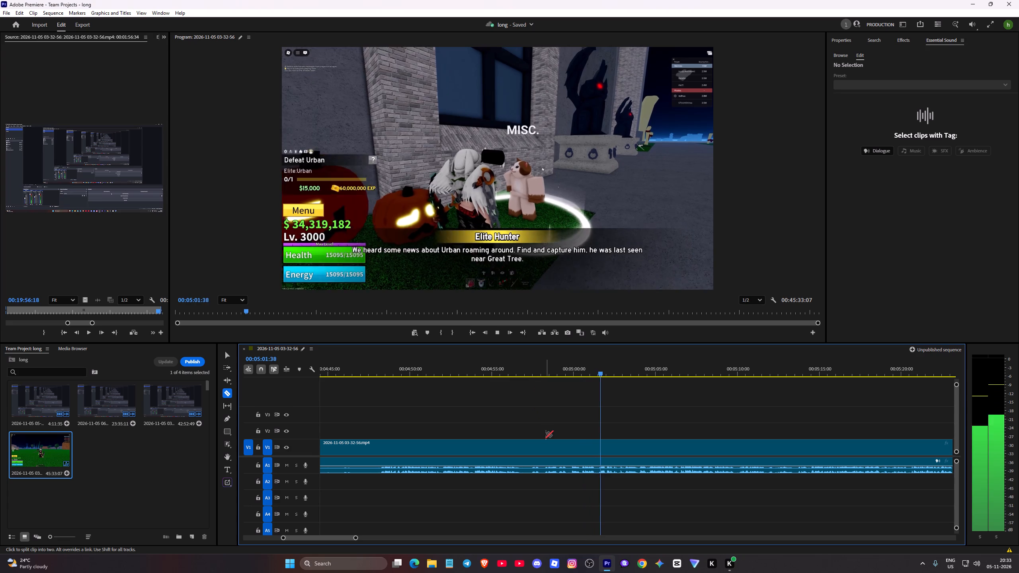
pyautogui.press('space')
pyautogui.click(574, 446)
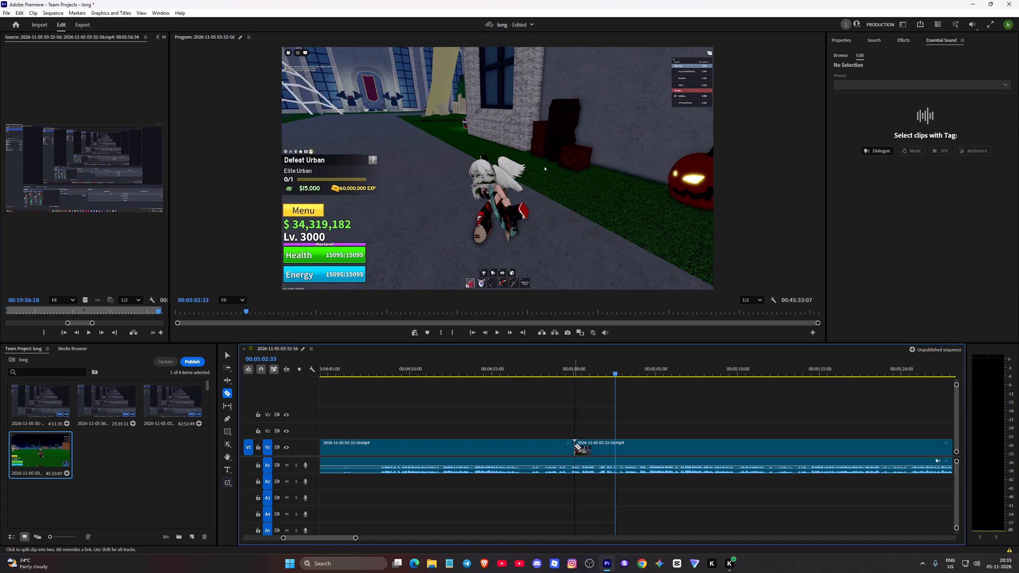
pyautogui.hotkey('ctrl', 'z')
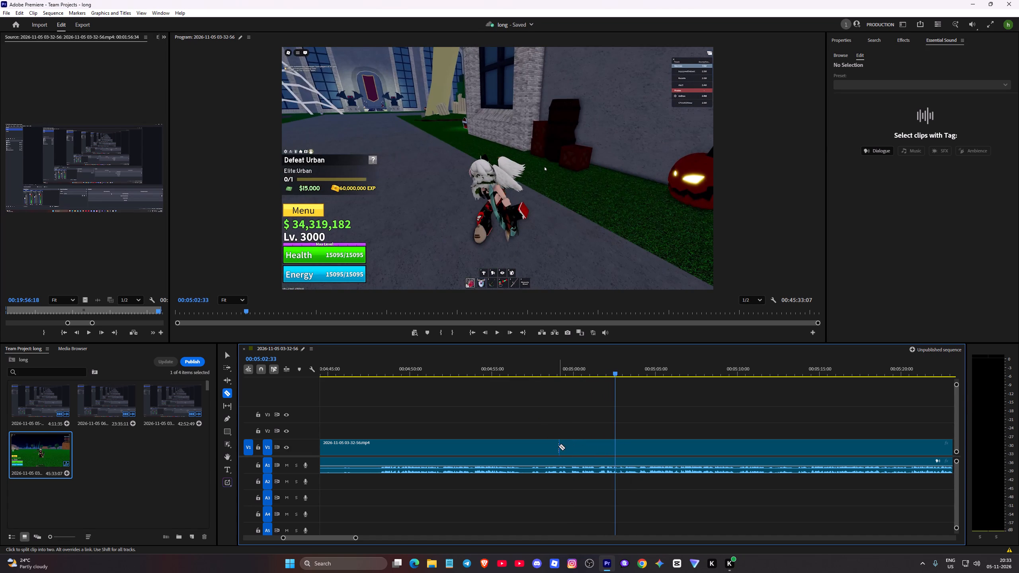
pyautogui.click(558, 446)
pyautogui.click(557, 460)
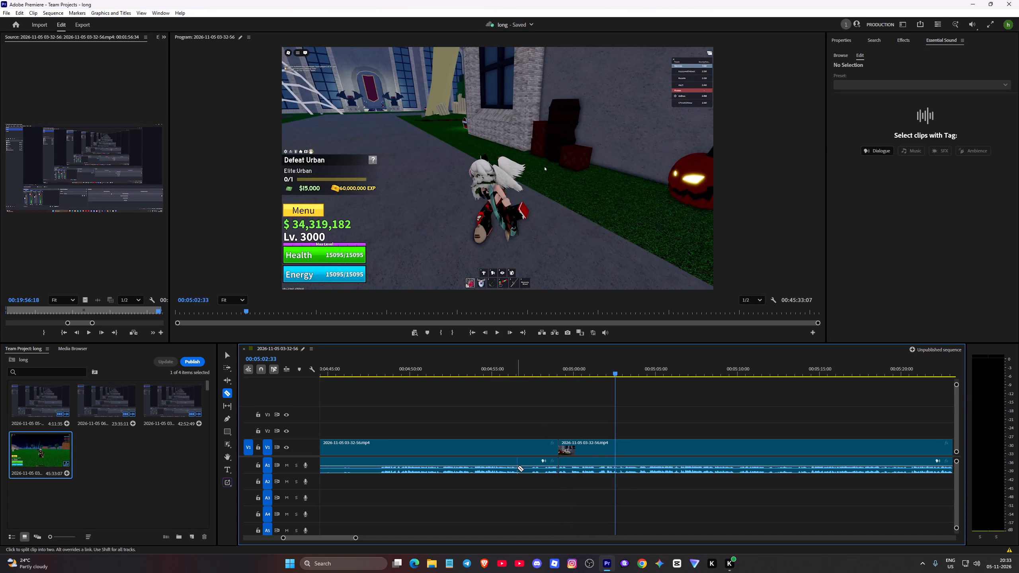
# Delete the audio and video segment preceding the cut near 00:04:59 and close the gap it leaves.
pyautogui.press('c')
pyautogui.press('b')
pyautogui.click(517, 468)
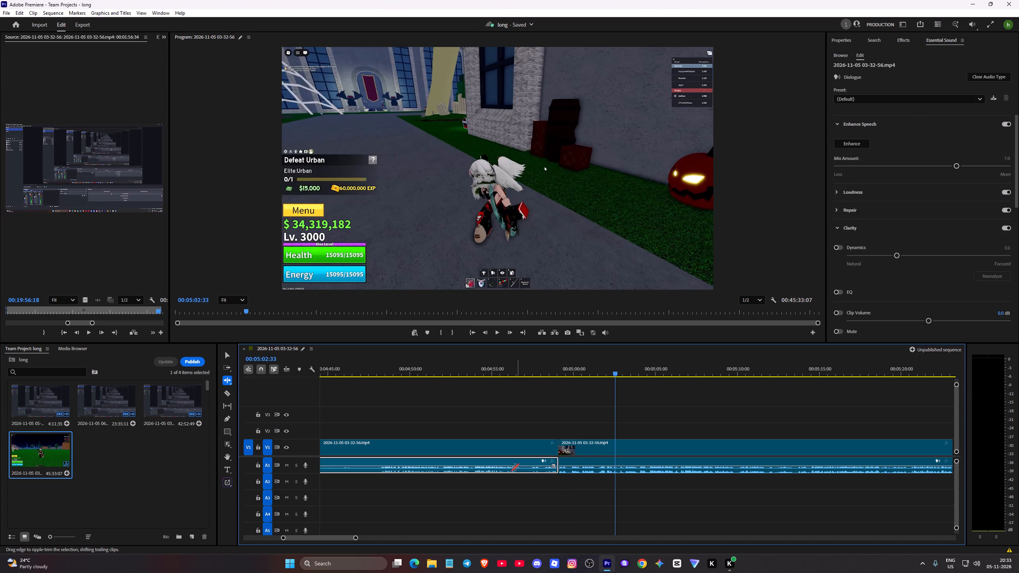
pyautogui.press('v')
pyautogui.click(517, 468)
pyautogui.press('Delete')
pyautogui.click(514, 446)
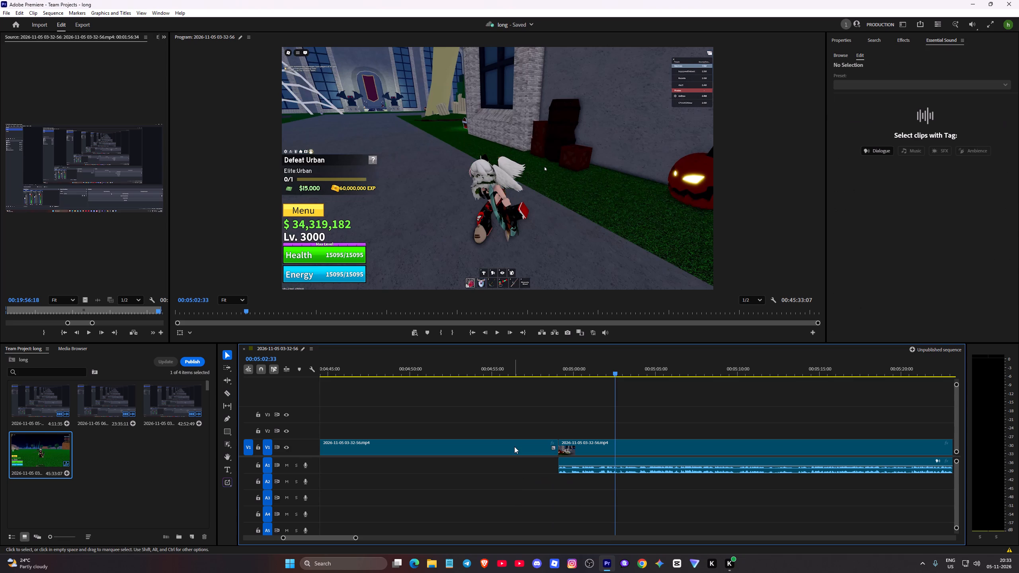
pyautogui.press('Delete')
pyautogui.click(514, 446)
pyautogui.click(513, 446)
pyautogui.click(500, 447)
pyautogui.click(498, 446)
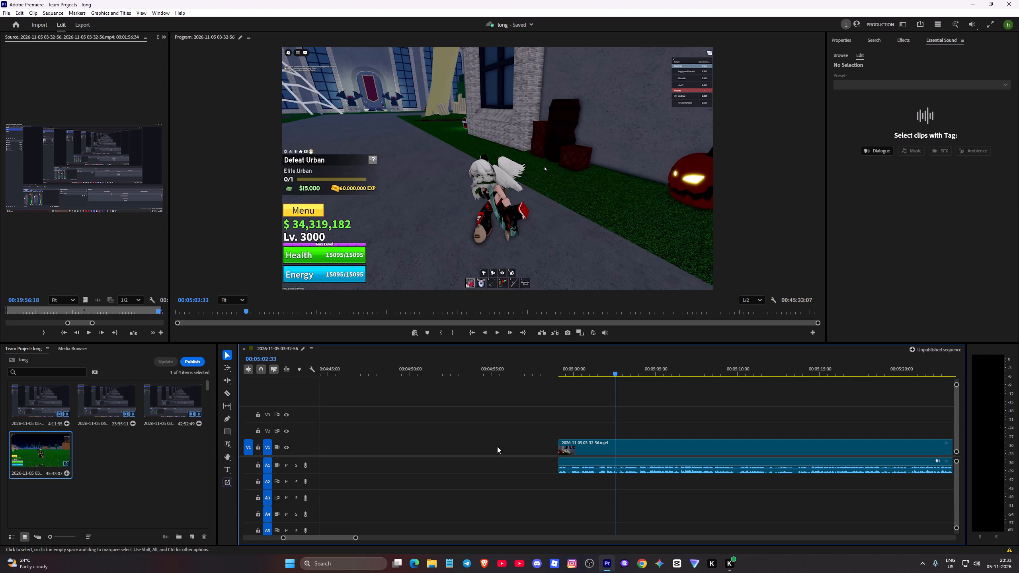
pyautogui.press('Delete')
pyautogui.click(497, 446)
pyautogui.press('Delete')
# Review the Elite Hunter footage after the join near 00:02:57 and split the video and audio at 00:03:01:25.
pyautogui.click(359, 375)
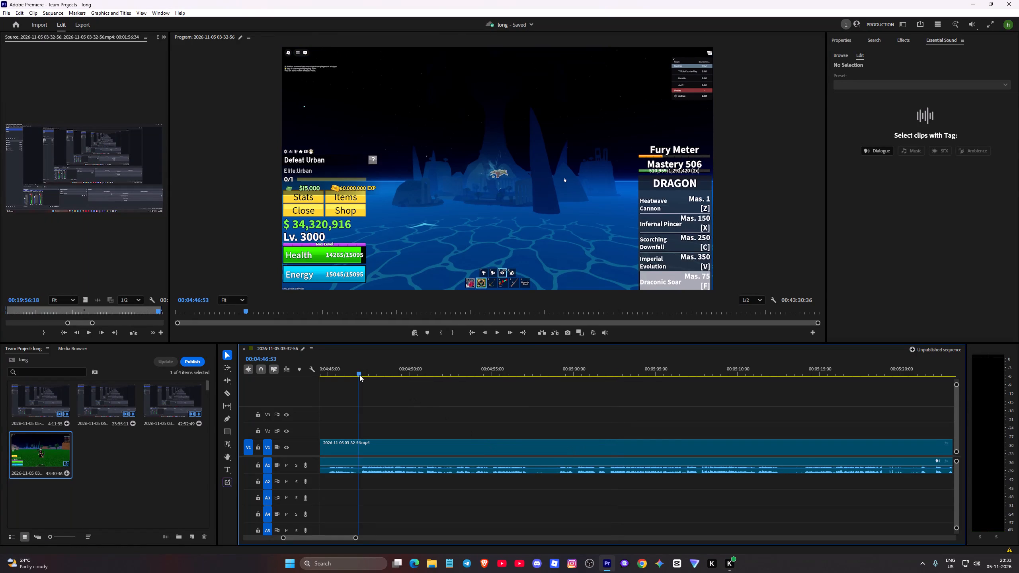
pyautogui.moveTo(359, 374); pyautogui.dragTo(275, 372)
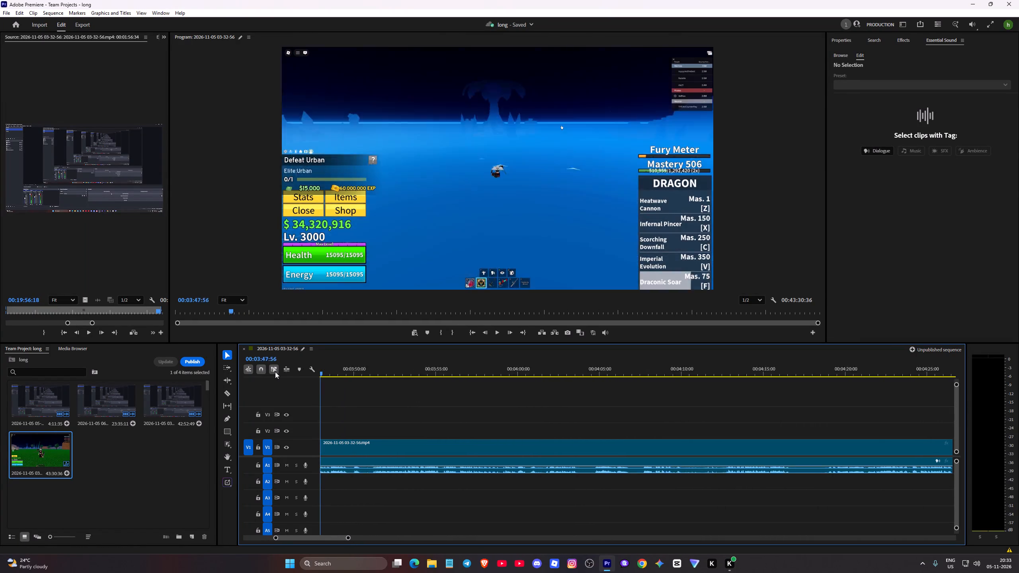
pyautogui.moveTo(275, 372); pyautogui.dragTo(749, 407)
pyautogui.press('space')
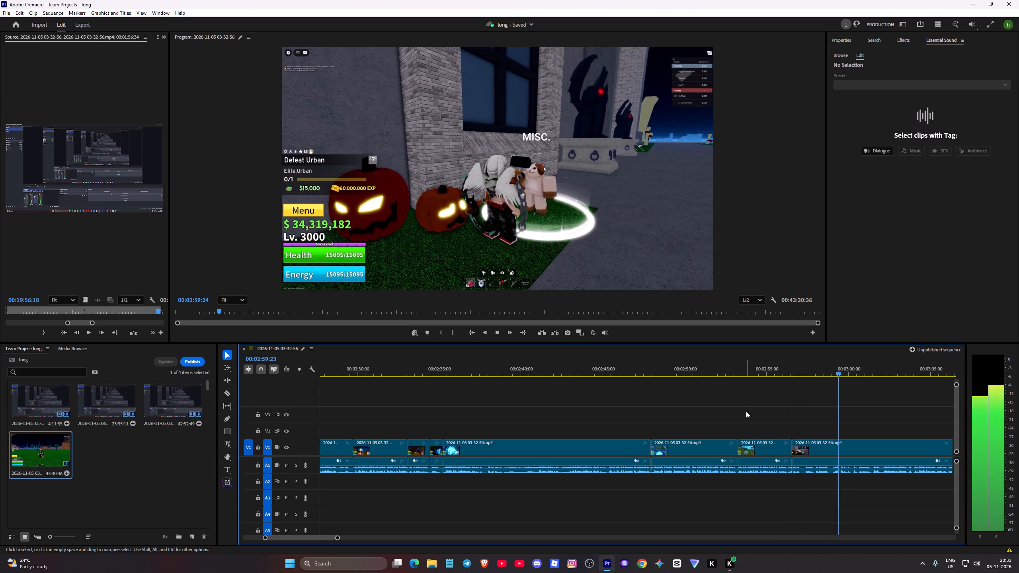
pyautogui.press('space')
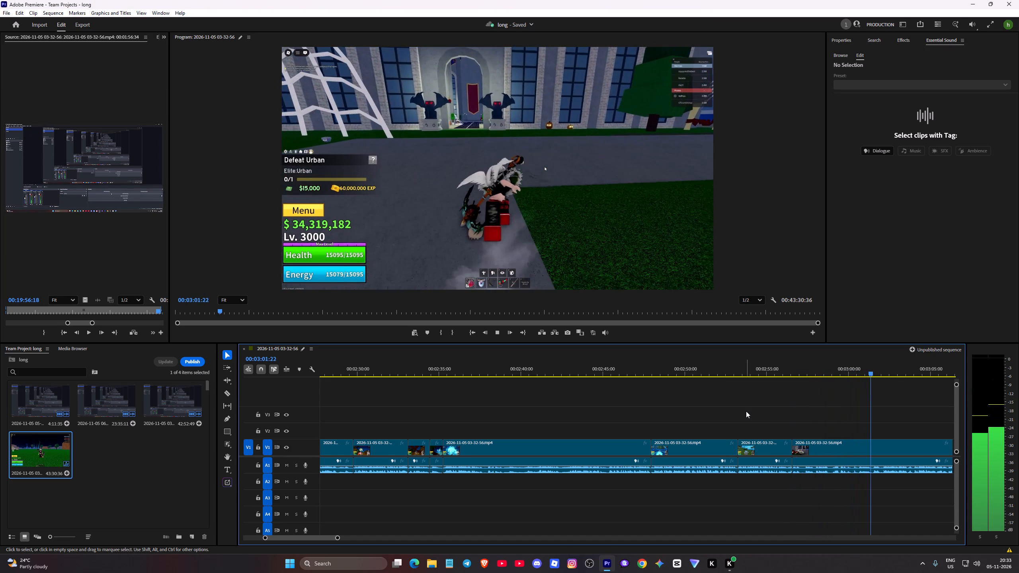
pyautogui.press('space')
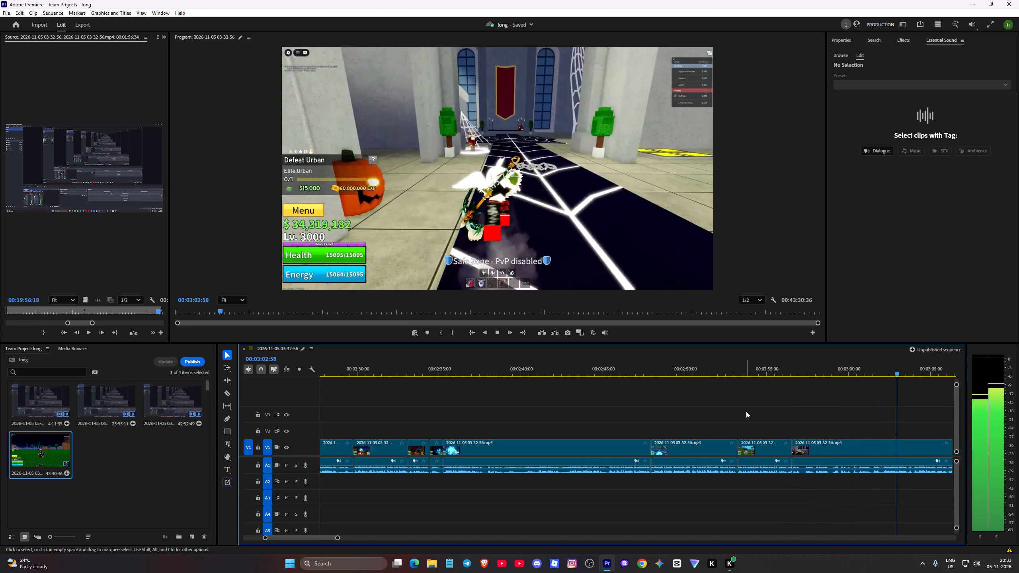
pyautogui.press('space')
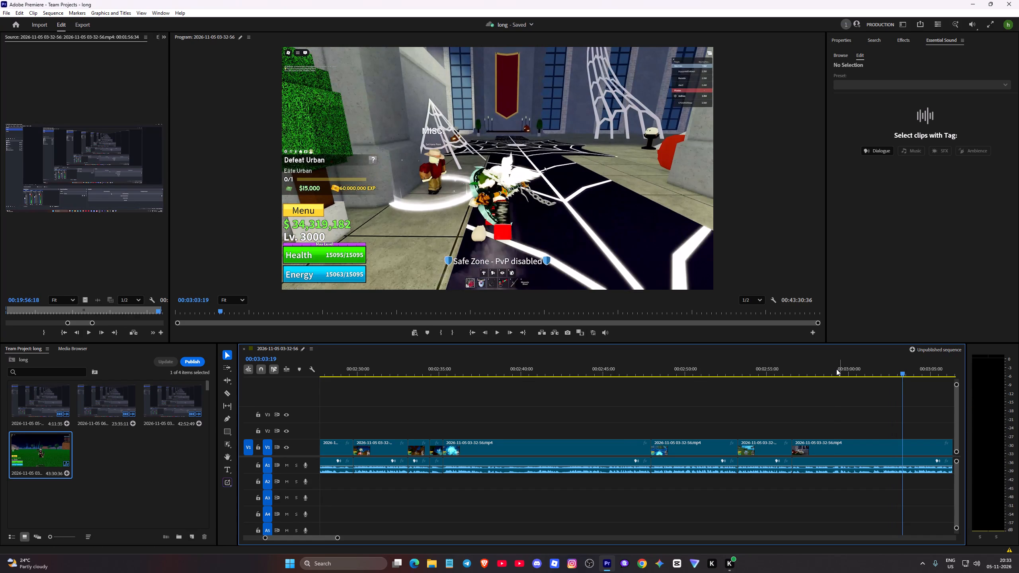
pyautogui.click(834, 369)
pyautogui.press('space')
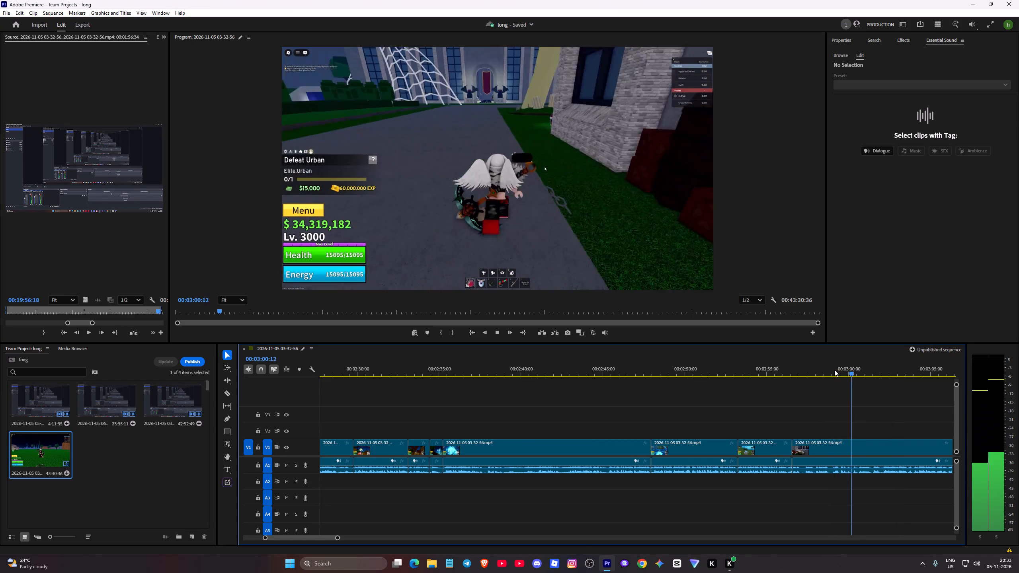
pyautogui.press('space')
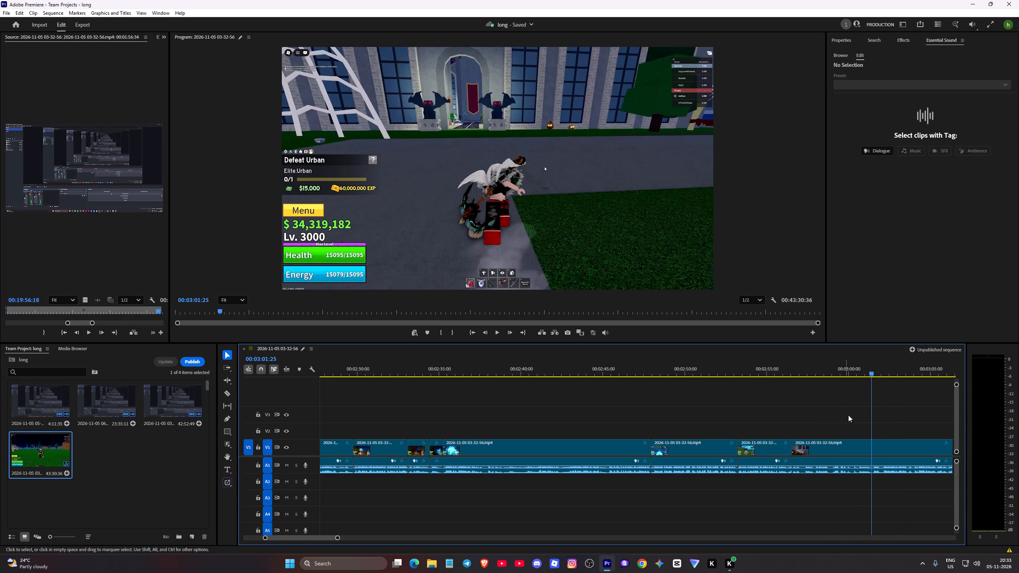
pyautogui.press('c')
pyautogui.click(873, 444)
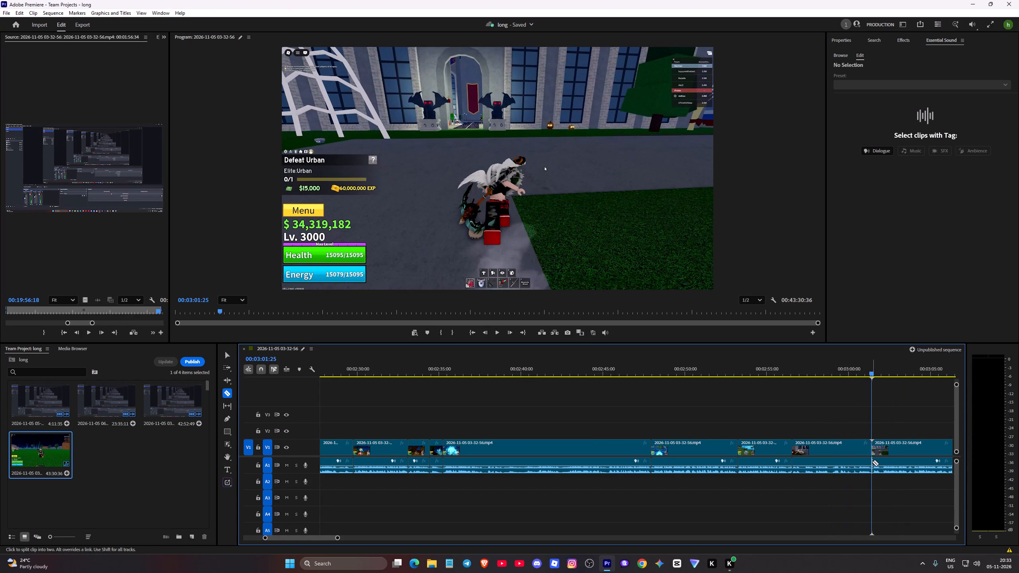
pyautogui.click(872, 462)
# Play through the running and ocean flight footage after 00:03:01 and split the video and audio at 00:04:16:42.
pyautogui.press('space')
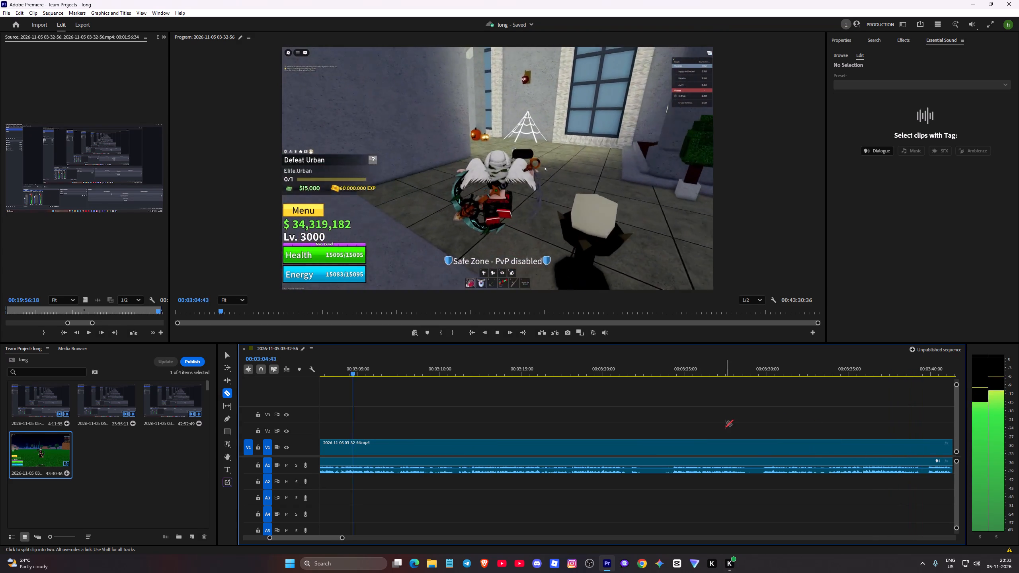
pyautogui.click(648, 372)
pyautogui.press('space')
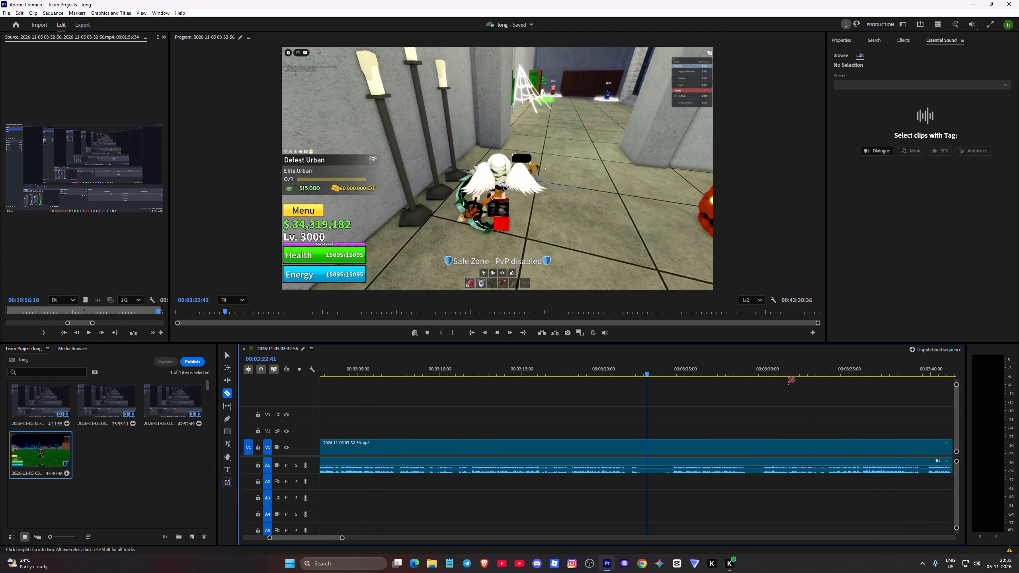
pyautogui.click(915, 369)
pyautogui.press('space')
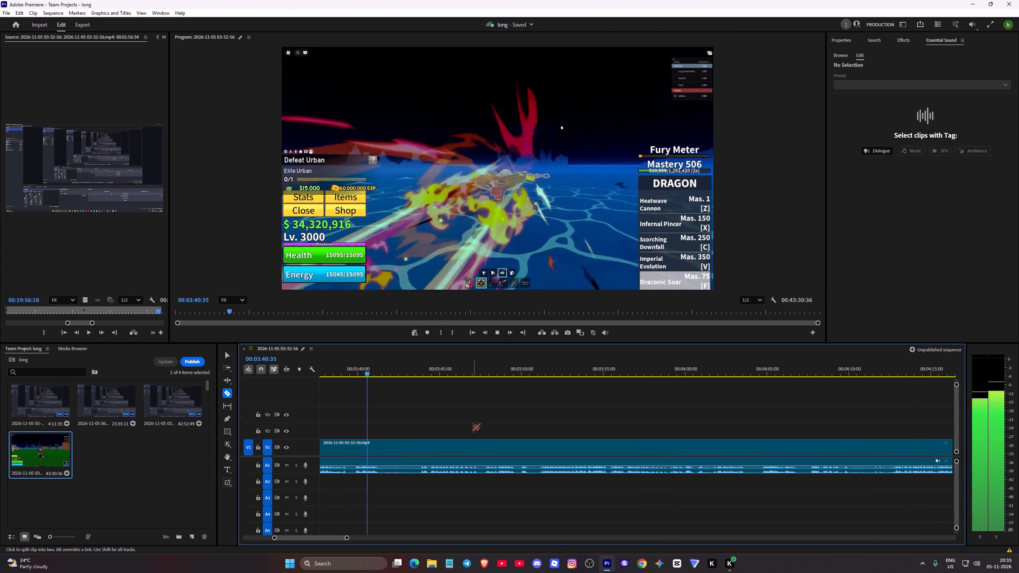
pyautogui.click(418, 373)
pyautogui.press('space')
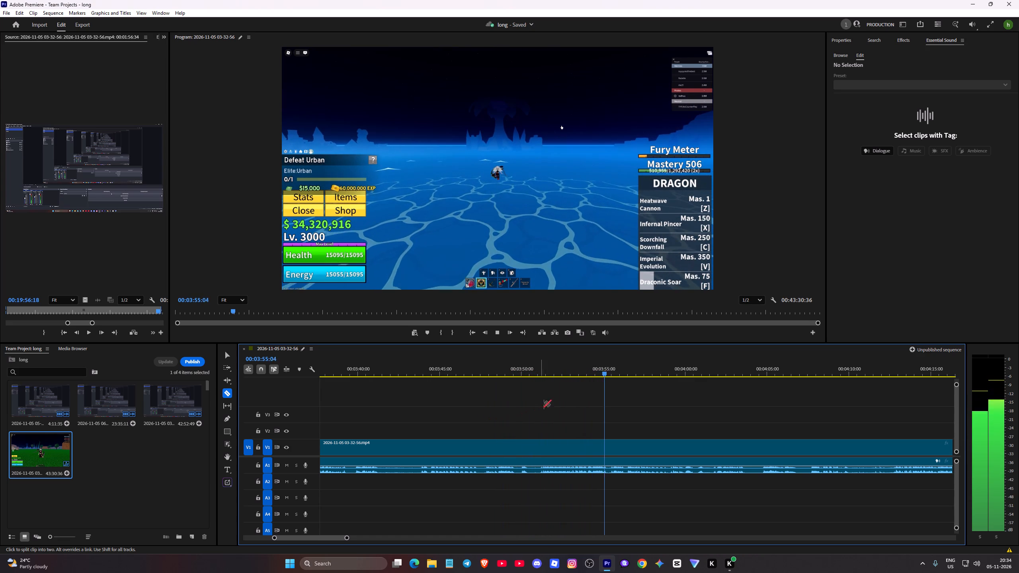
pyautogui.click(761, 364)
pyautogui.press('space')
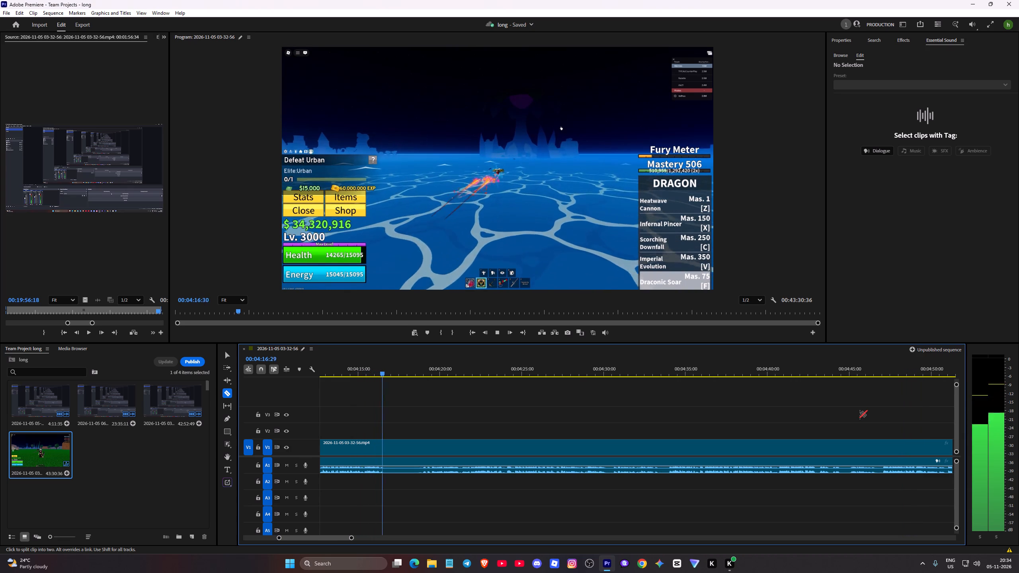
pyautogui.press('space')
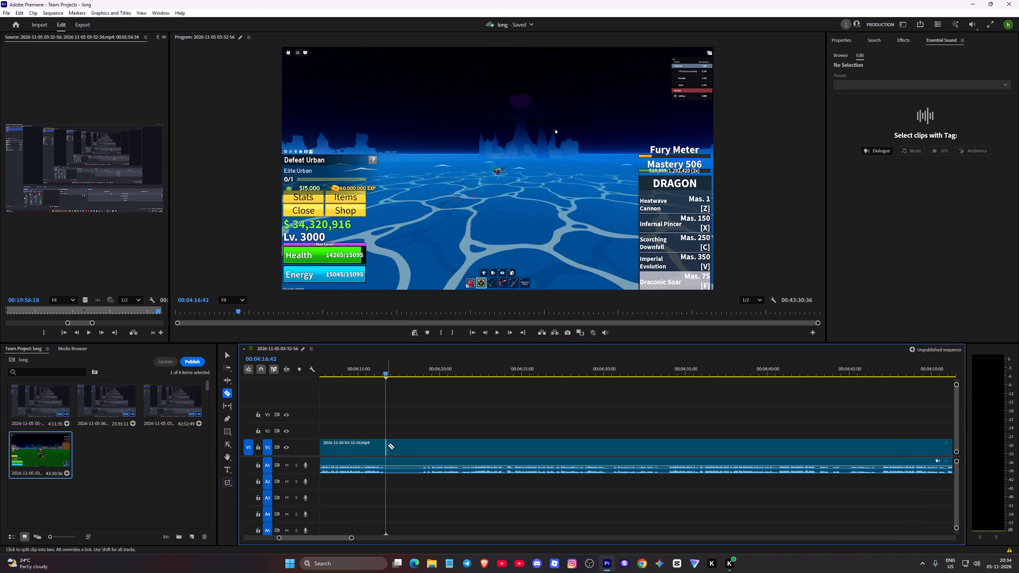
pyautogui.click(388, 445)
pyautogui.click(386, 460)
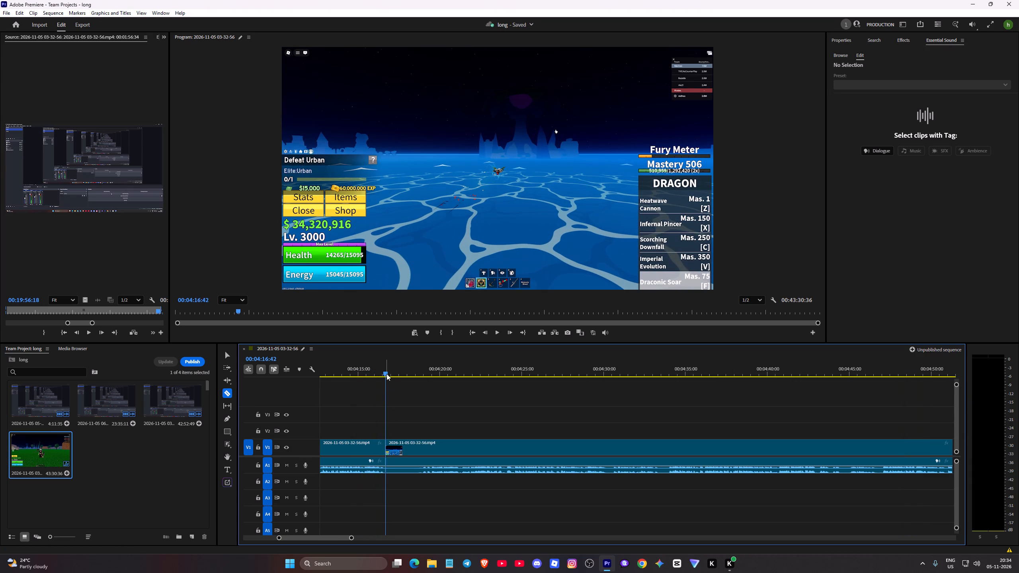
# Replay the ocean flight from about 00:04:06 and split the audio and video at 00:04:10:09.
pyautogui.moveTo(387, 374); pyautogui.dragTo(366, 385)
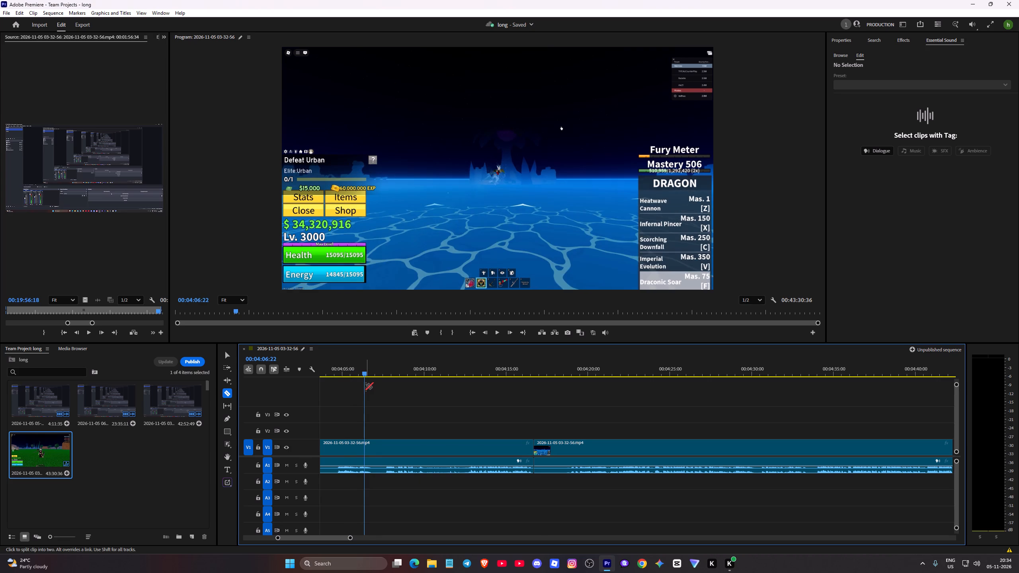
pyautogui.press('space')
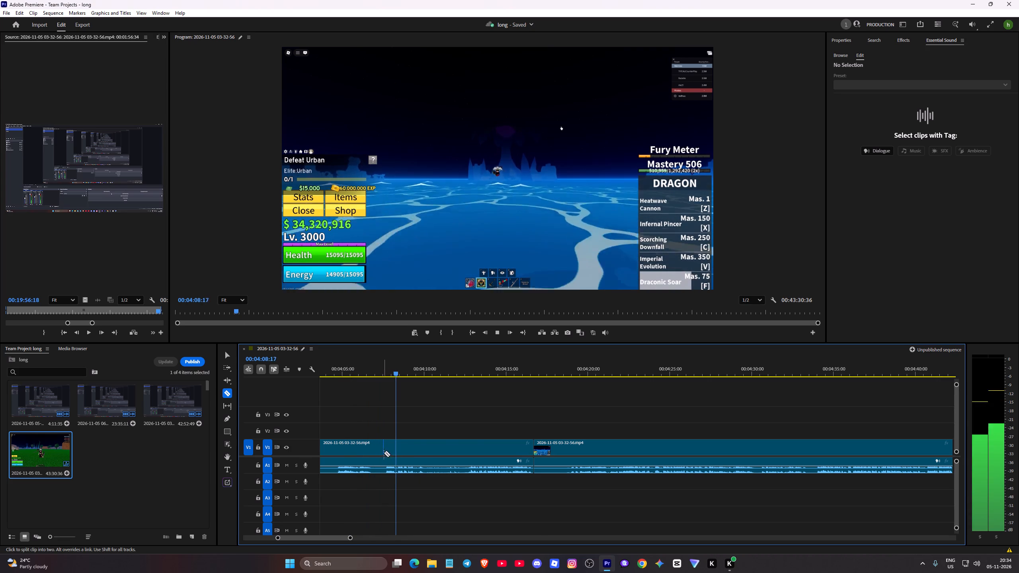
pyautogui.press('space')
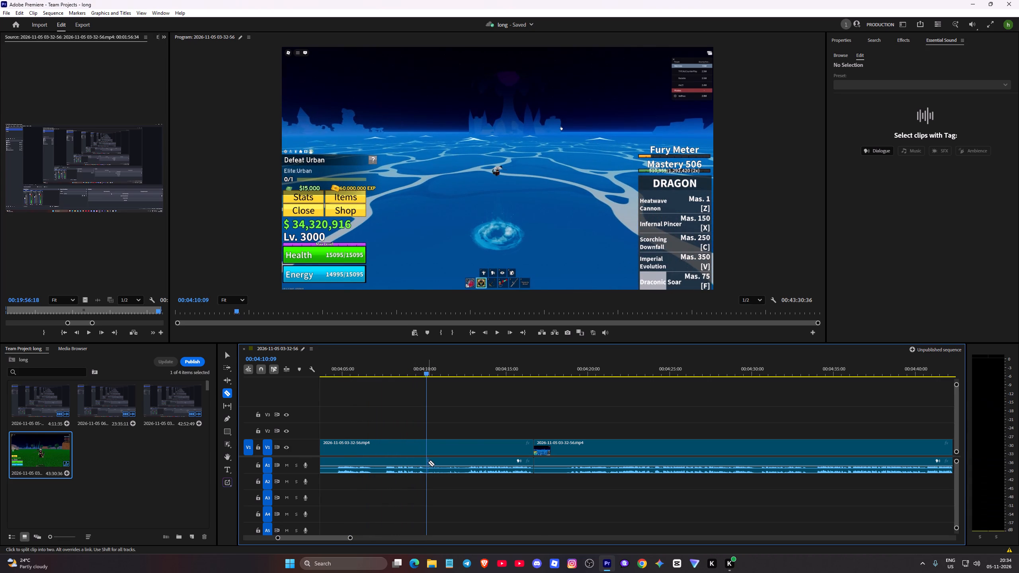
pyautogui.click(428, 466)
pyautogui.click(426, 446)
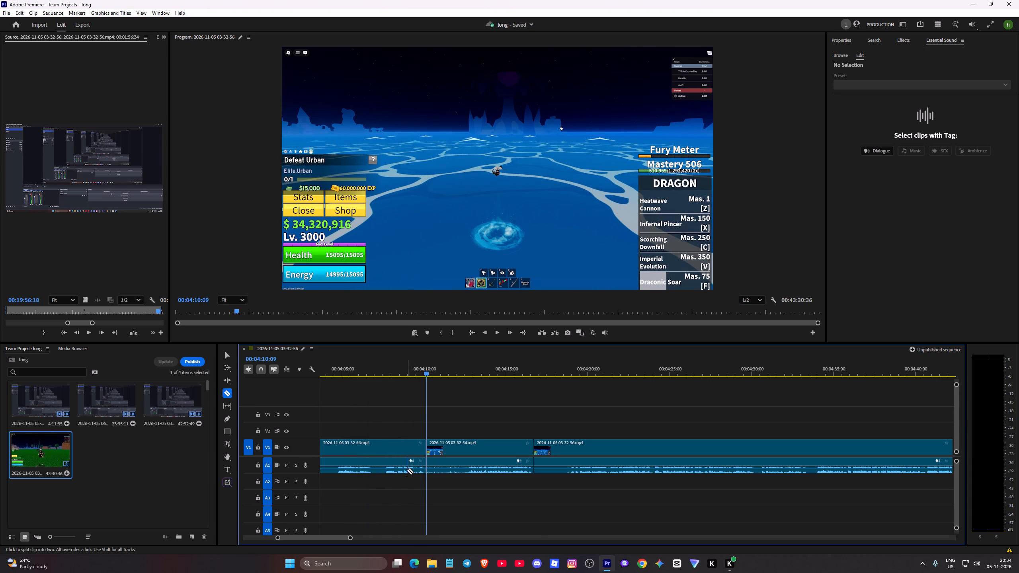
# Delete the audio and video segment between the cuts at 00:03:01:25 and 00:04:10:09, and close its gap.
pyautogui.write('cv')
pyautogui.click(407, 470)
pyautogui.press('Delete')
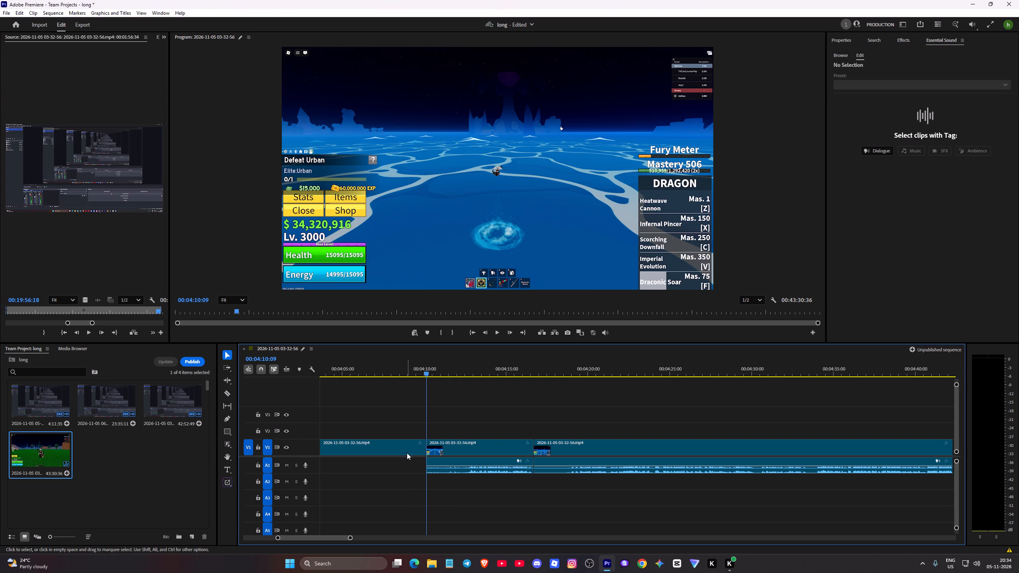
pyautogui.click(406, 450)
pyautogui.press('Delete')
pyautogui.click(406, 450)
pyautogui.click(406, 450)
pyautogui.click(393, 446)
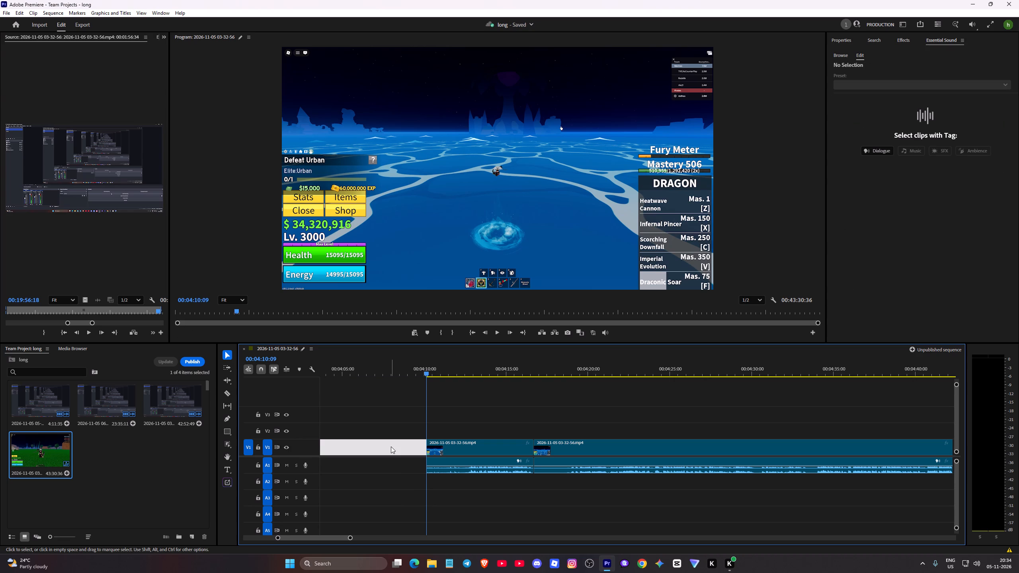
pyautogui.press('Delete')
pyautogui.click(388, 462)
pyautogui.click(390, 425)
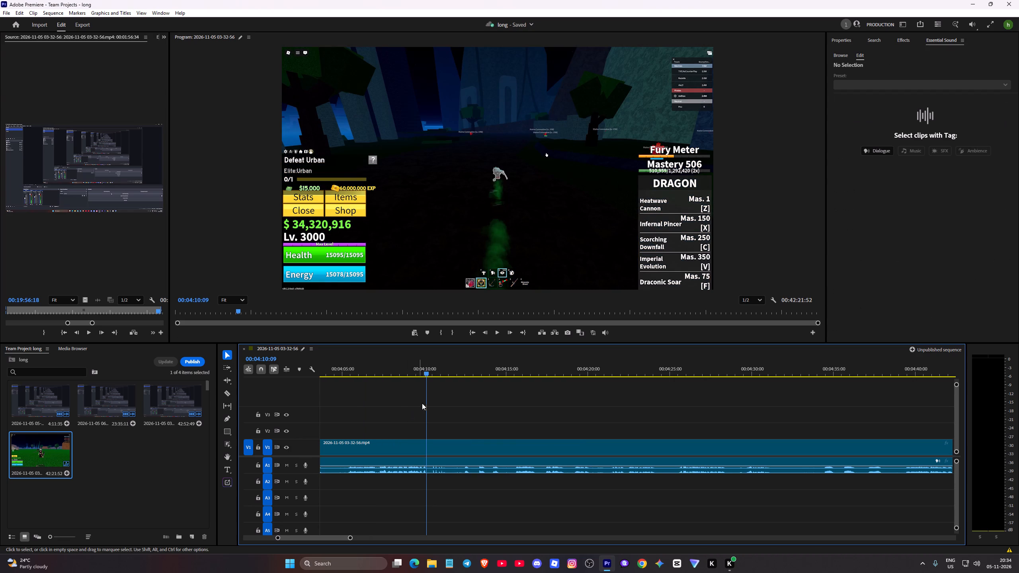
# Scrub back through the edited timeline and review the Yeti fight from about 00:02:22, moving on to about 00:02:34.
pyautogui.moveTo(426, 399); pyautogui.dragTo(426, 425)
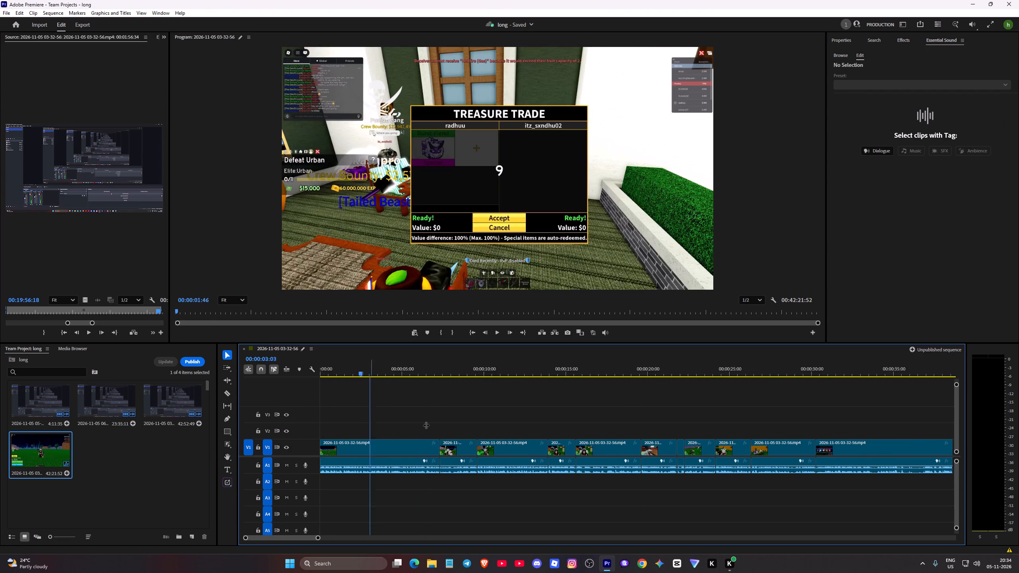
pyautogui.moveTo(426, 425); pyautogui.dragTo(315, 414)
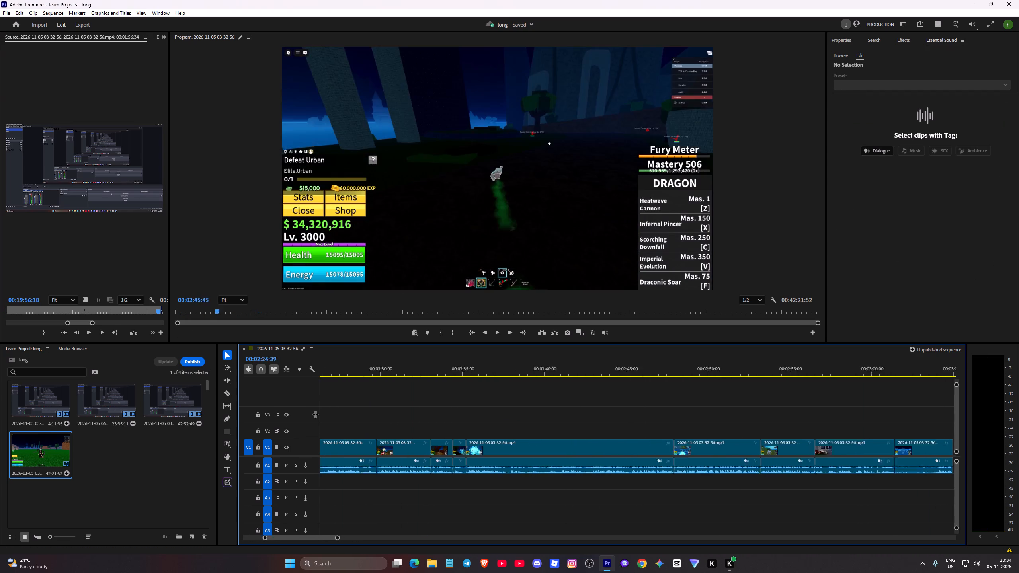
pyautogui.moveTo(315, 414); pyautogui.dragTo(596, 452)
pyautogui.press('space')
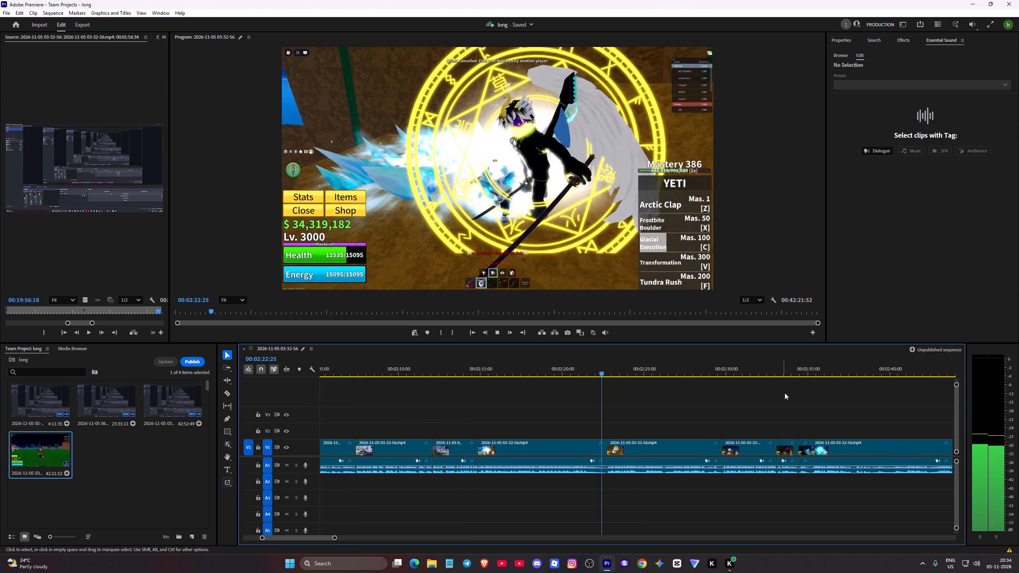
pyautogui.click(818, 370)
pyautogui.click(806, 370)
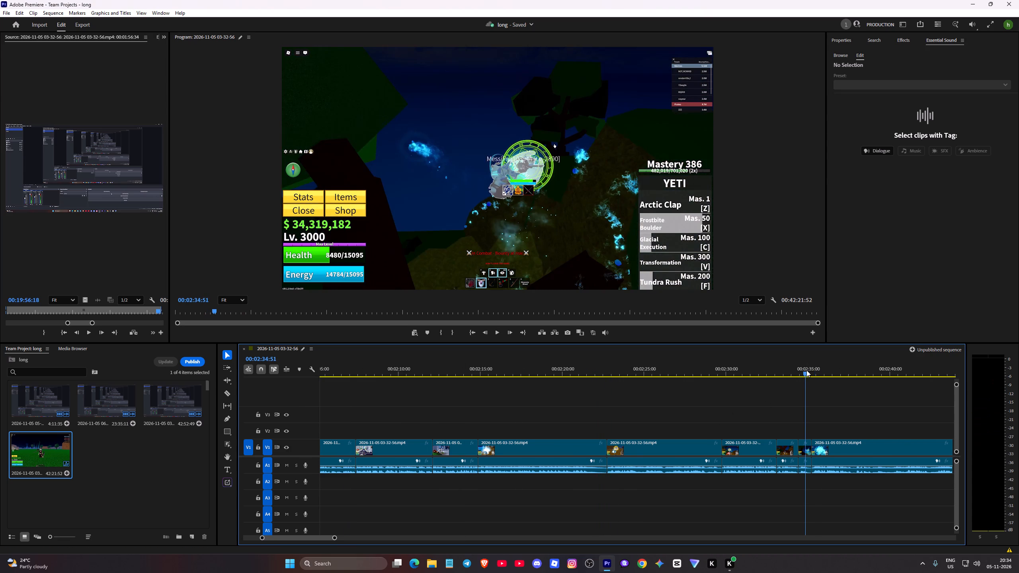
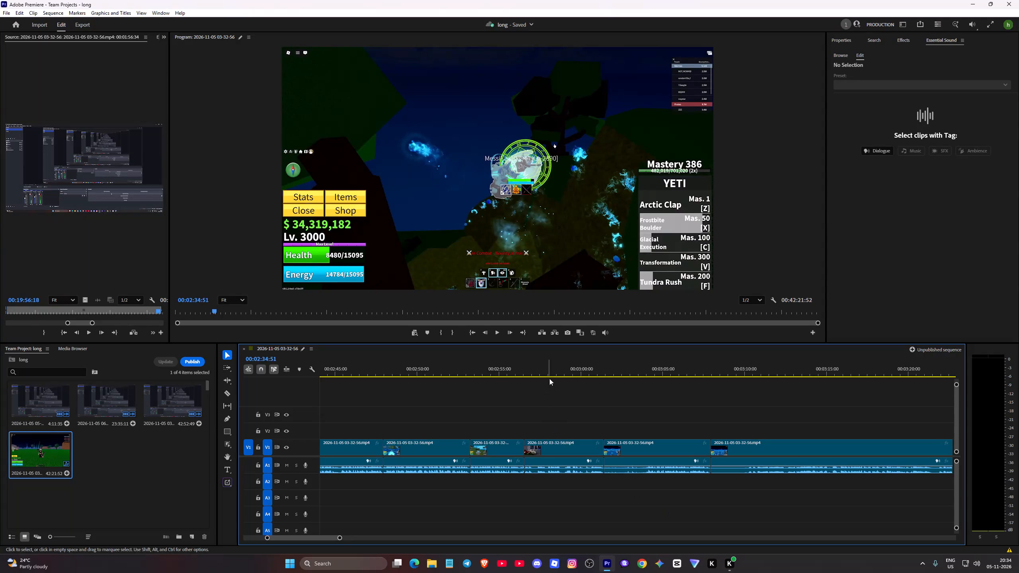
# Play the timeline from about 00:02:58 into the ocean flight and split the video and audio at about 00:03:04.
pyautogui.click(558, 369)
pyautogui.press('space')
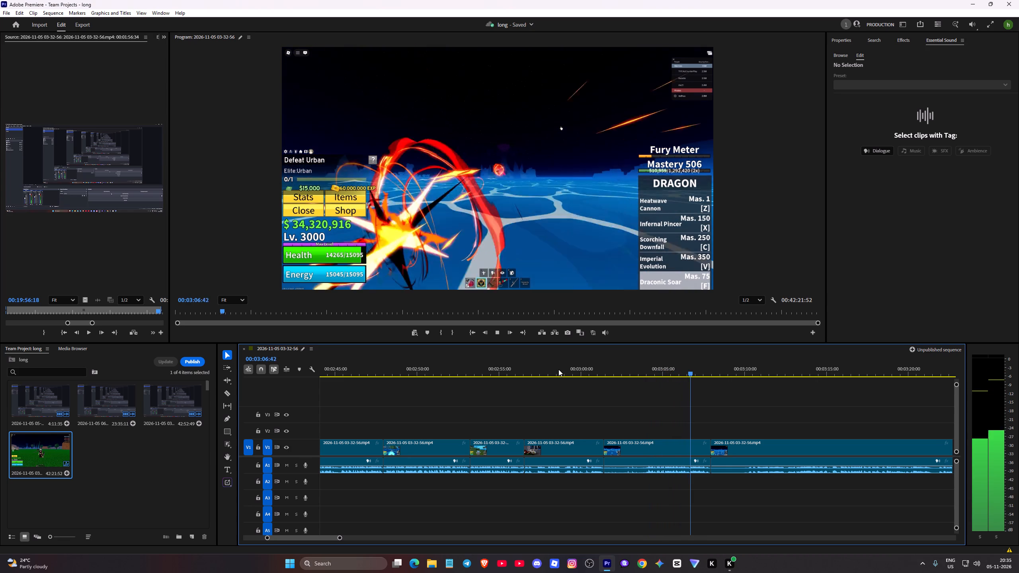
pyautogui.press('space')
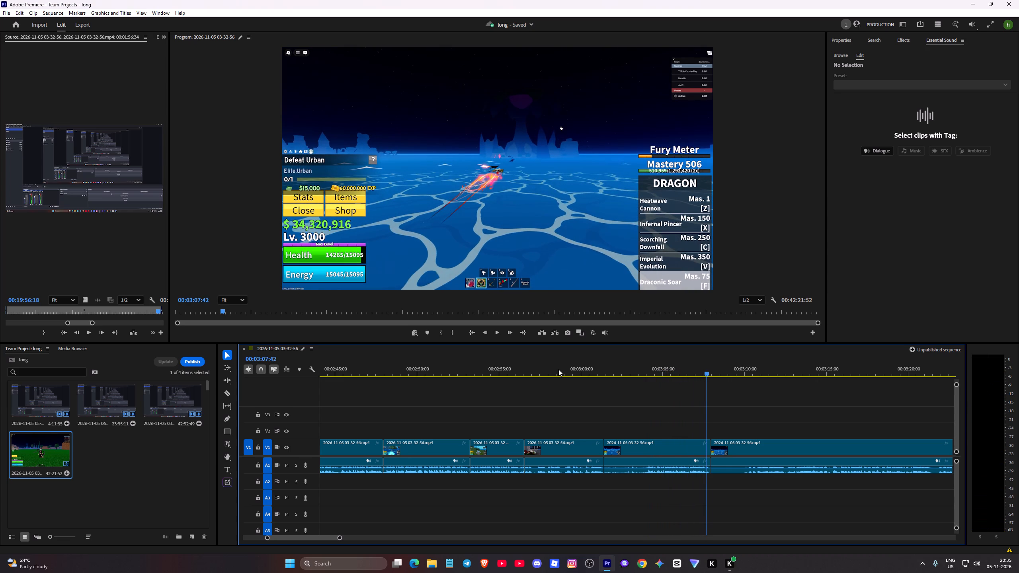
pyautogui.press('c')
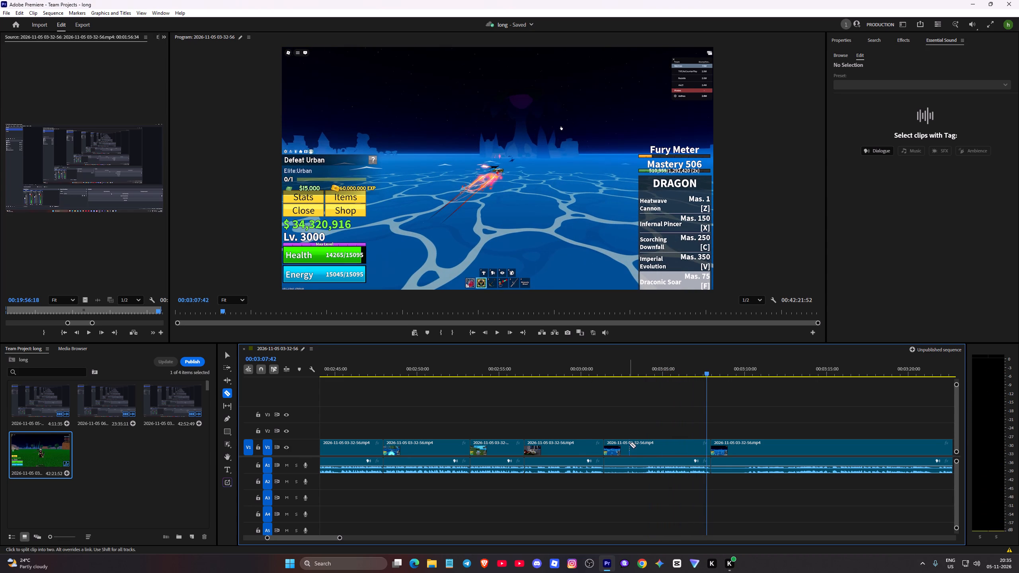
pyautogui.click(645, 444)
pyautogui.click(646, 461)
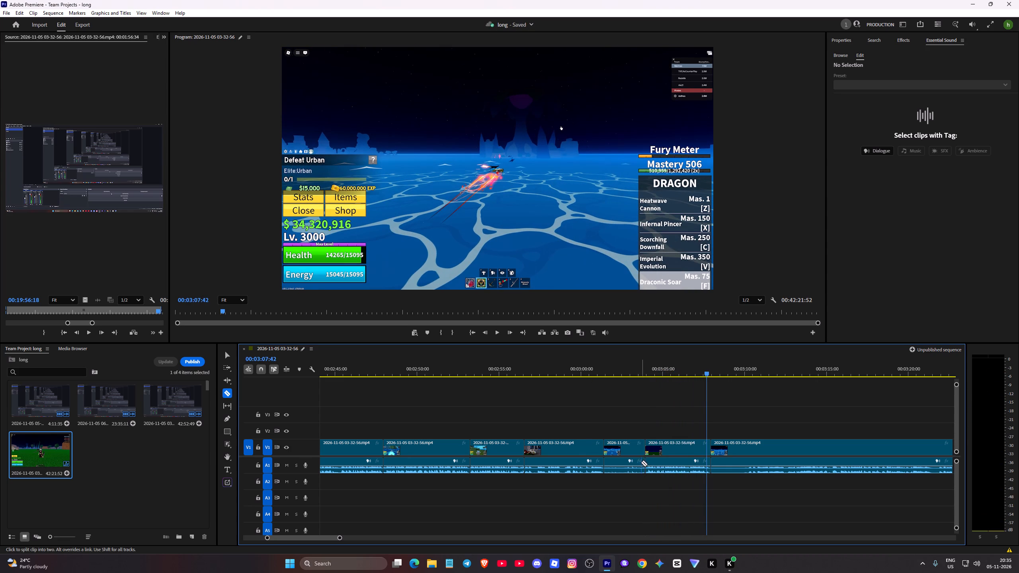
# Delete the audio and video segment between the cuts at 00:03:01:25 and about 00:03:04, and close its gap.
pyautogui.press('v')
pyautogui.click(634, 467)
pyautogui.press('Delete')
pyautogui.click(626, 450)
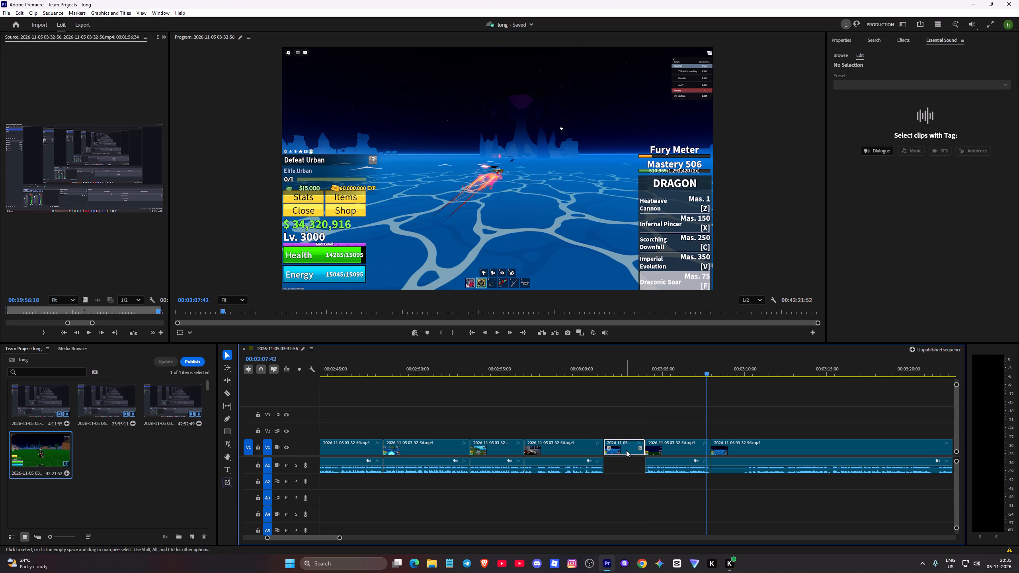
pyautogui.press('Delete')
pyautogui.click(626, 450)
pyautogui.click(620, 449)
pyautogui.press('Delete')
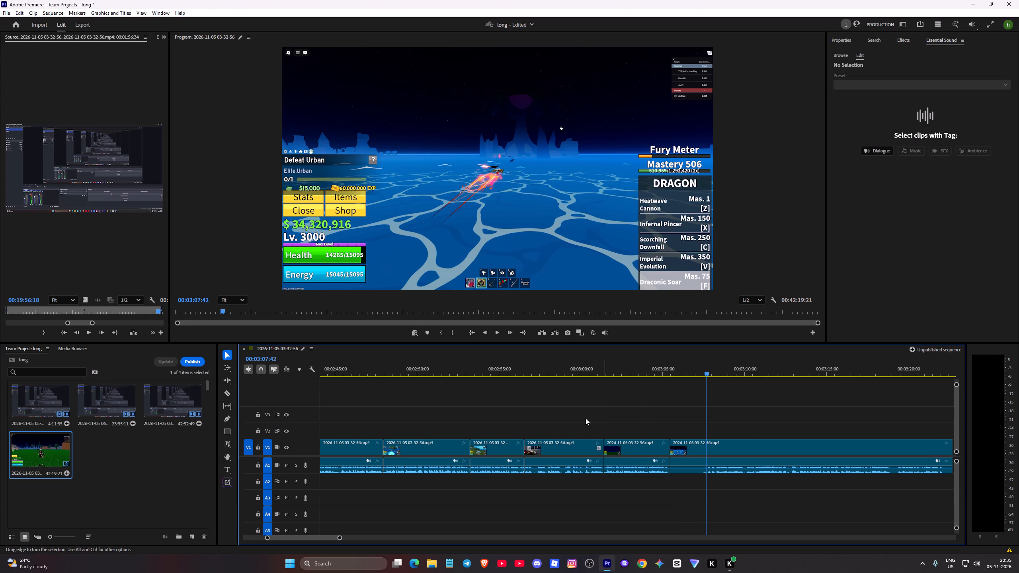
# Replay the join from about 00:03:00 and examine the ocean flight and forest running footage up to 00:05:04:02.
pyautogui.click(590, 373)
pyautogui.press('space')
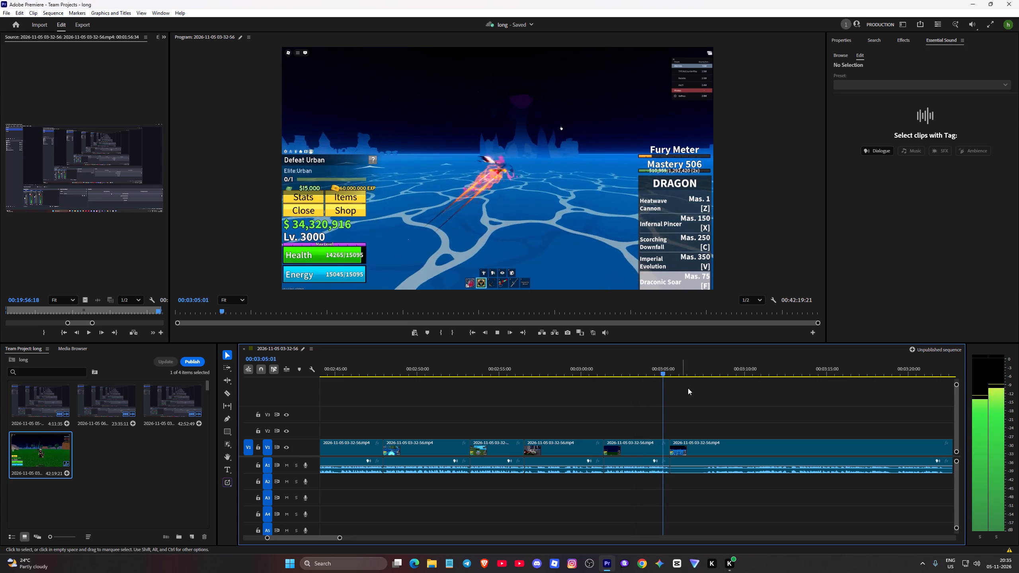
pyautogui.click(925, 368)
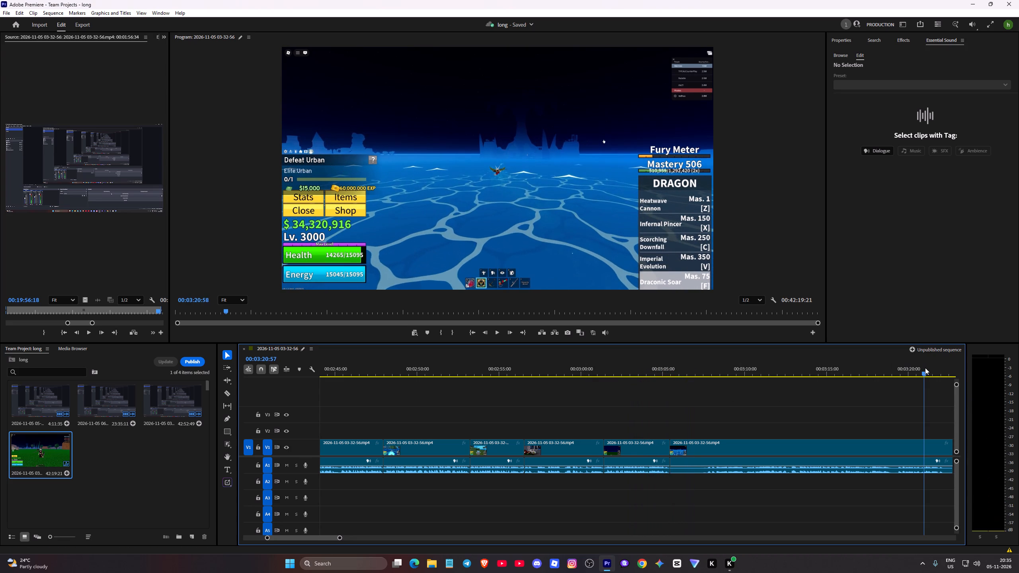
pyautogui.moveTo(922, 373); pyautogui.dragTo(959, 380)
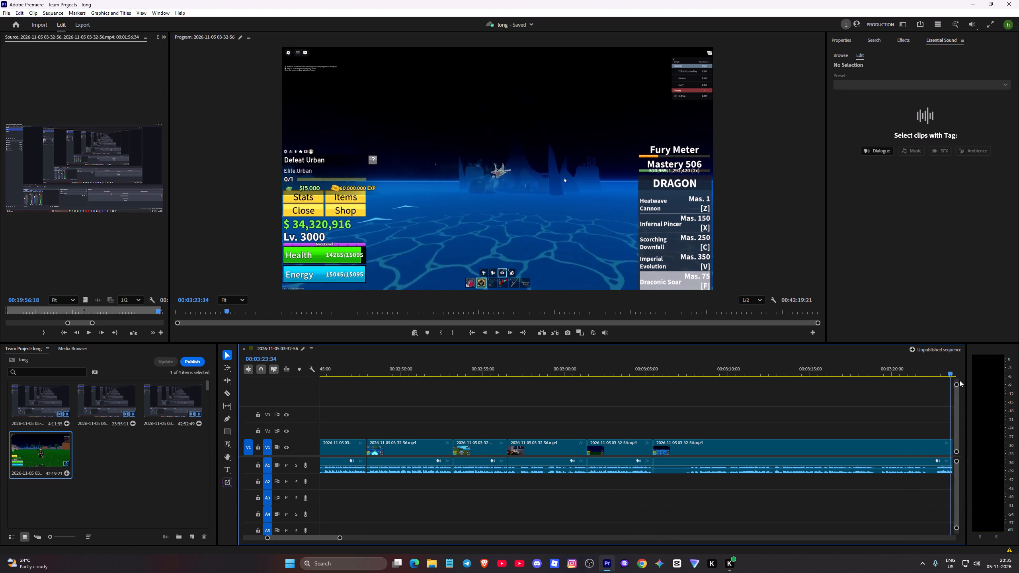
pyautogui.moveTo(959, 380); pyautogui.dragTo(689, 396)
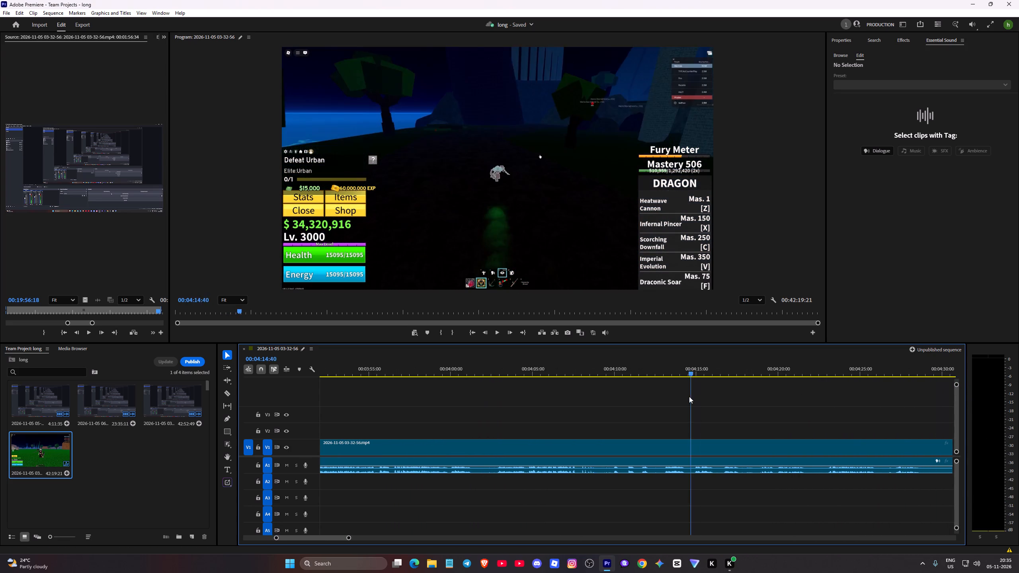
pyautogui.moveTo(689, 396); pyautogui.dragTo(496, 388)
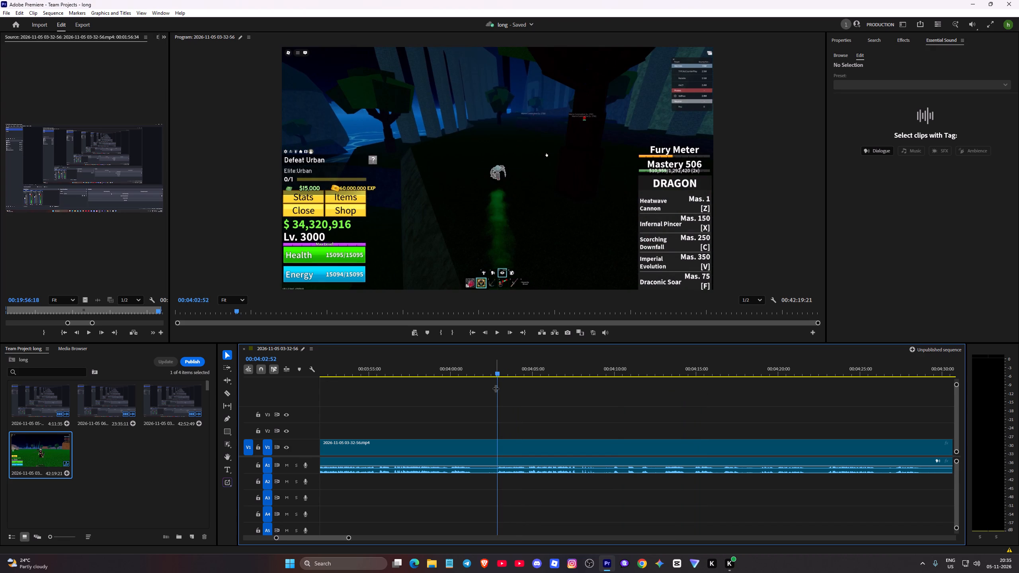
pyautogui.press('space')
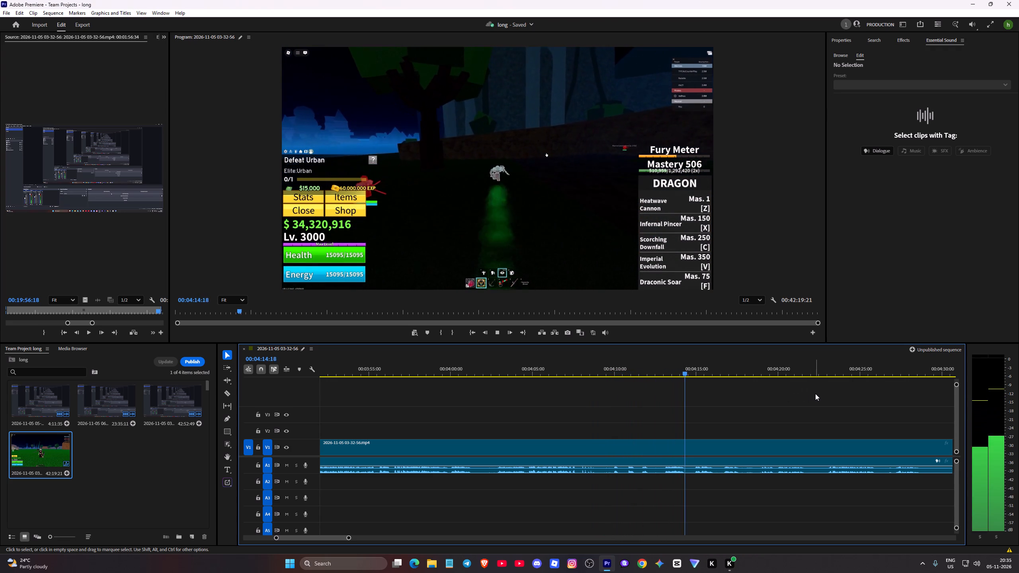
pyautogui.click(870, 381)
pyautogui.click(852, 372)
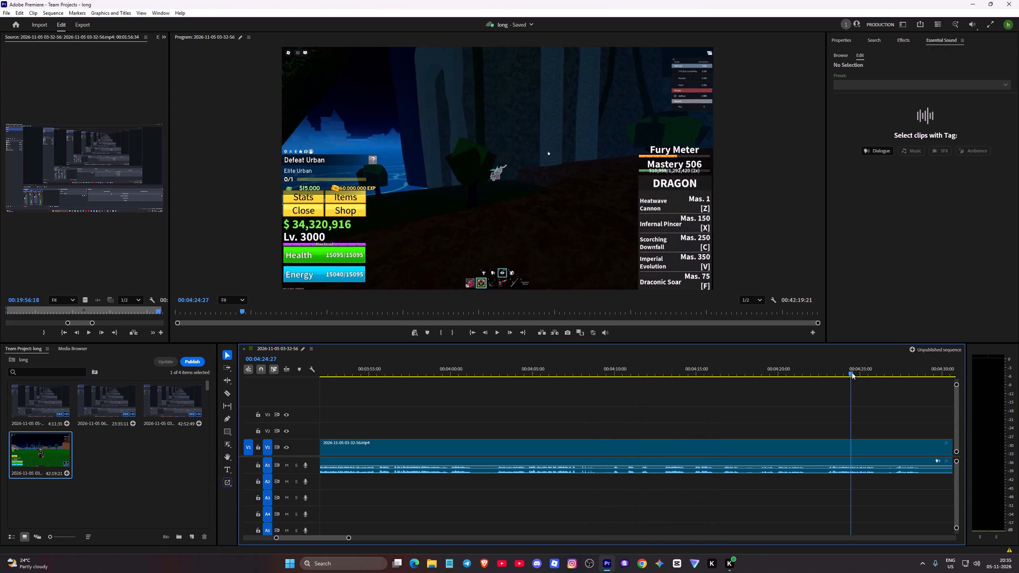
pyautogui.press('space')
pyautogui.press('space')
pyautogui.press('space')
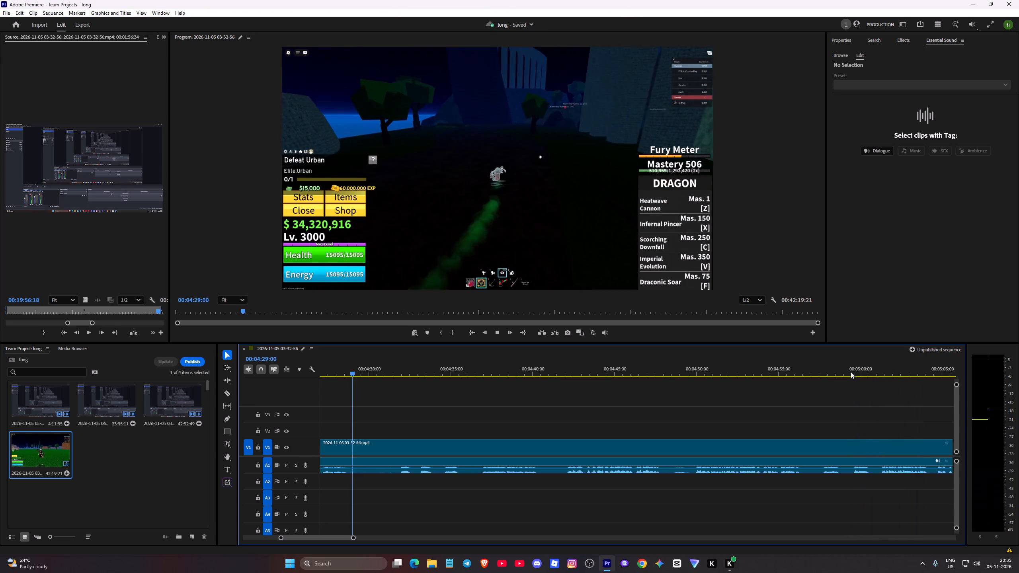
pyautogui.click(884, 372)
pyautogui.press('space')
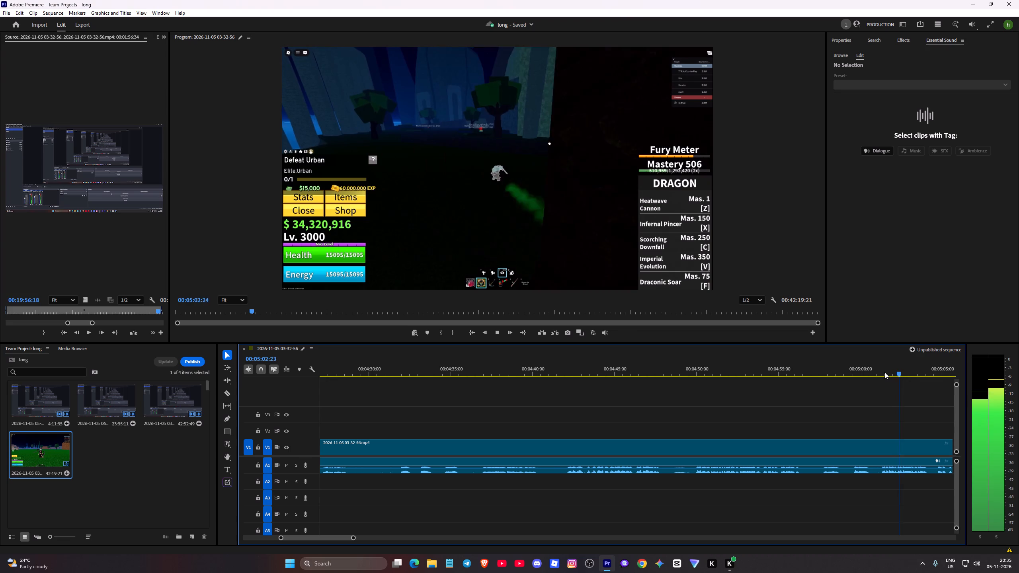
pyautogui.press('space')
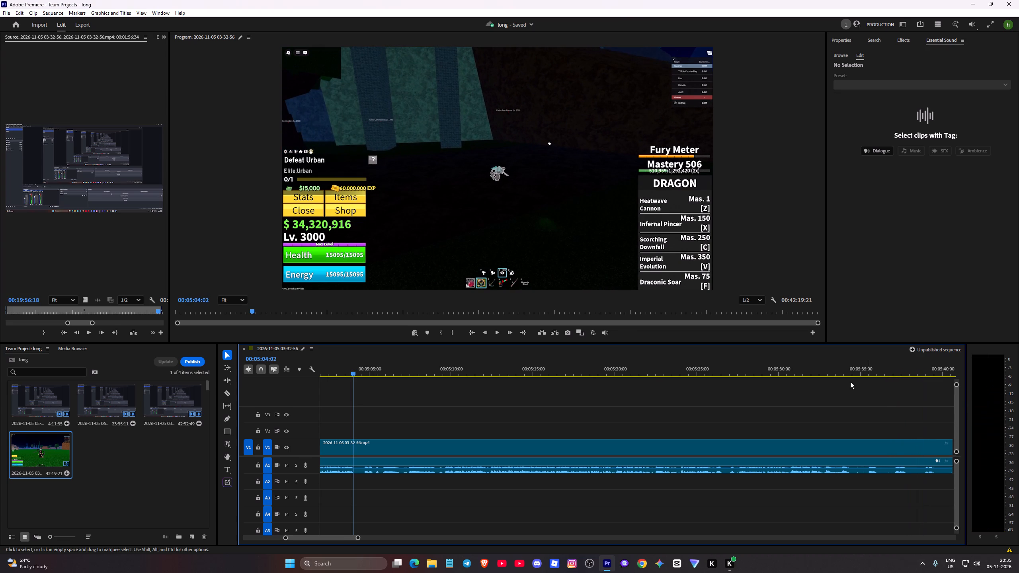
# Replay the running footage from about 00:05:01 and split the audio and video at about 00:05:01 and at 00:05:04:02.
pyautogui.moveTo(353, 373); pyautogui.dragTo(329, 376)
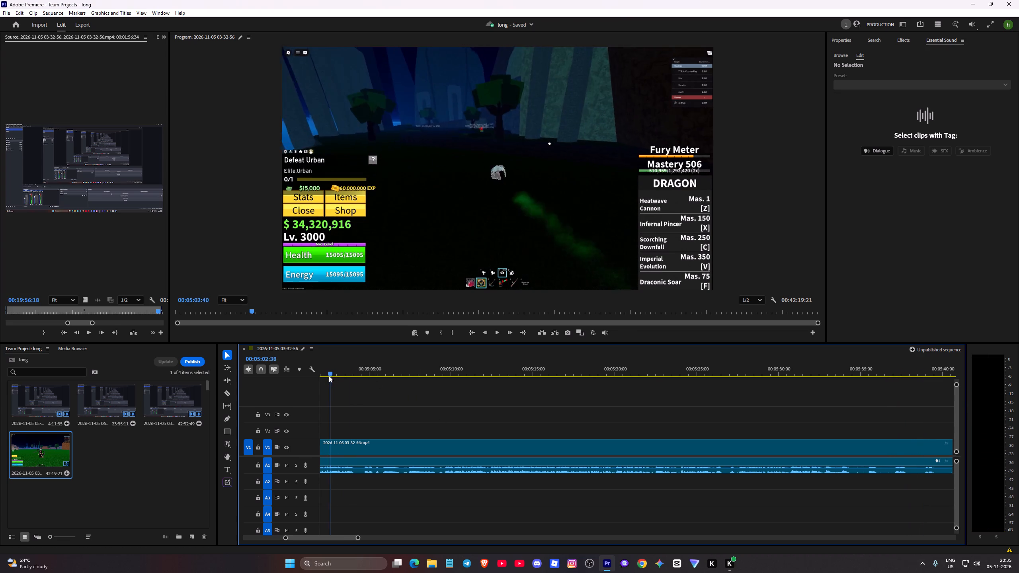
pyautogui.moveTo(329, 376); pyautogui.dragTo(367, 377)
pyautogui.press('space')
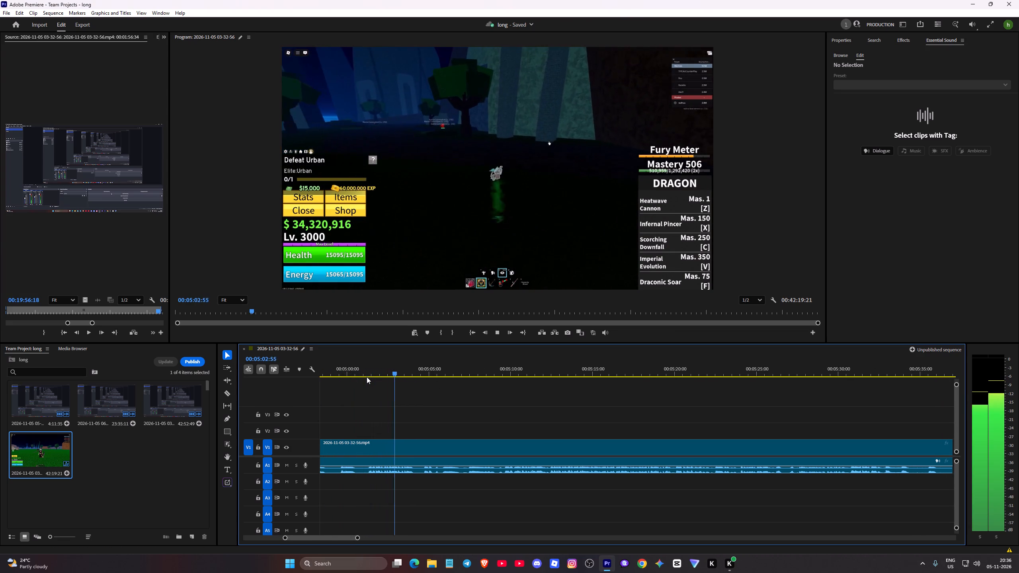
pyautogui.press('c')
pyautogui.press('space')
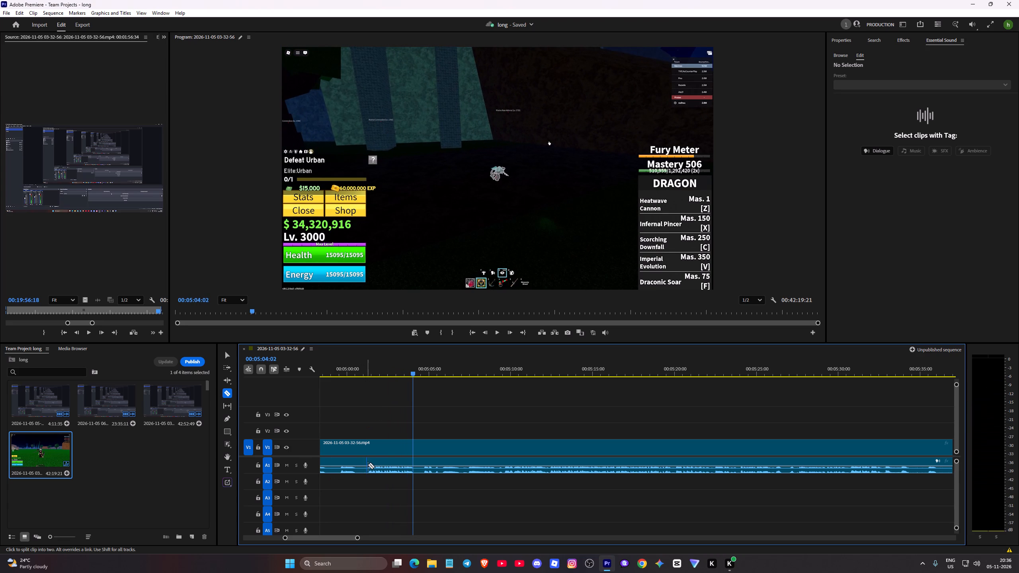
pyautogui.click(368, 465)
pyautogui.click(369, 444)
pyautogui.click(413, 466)
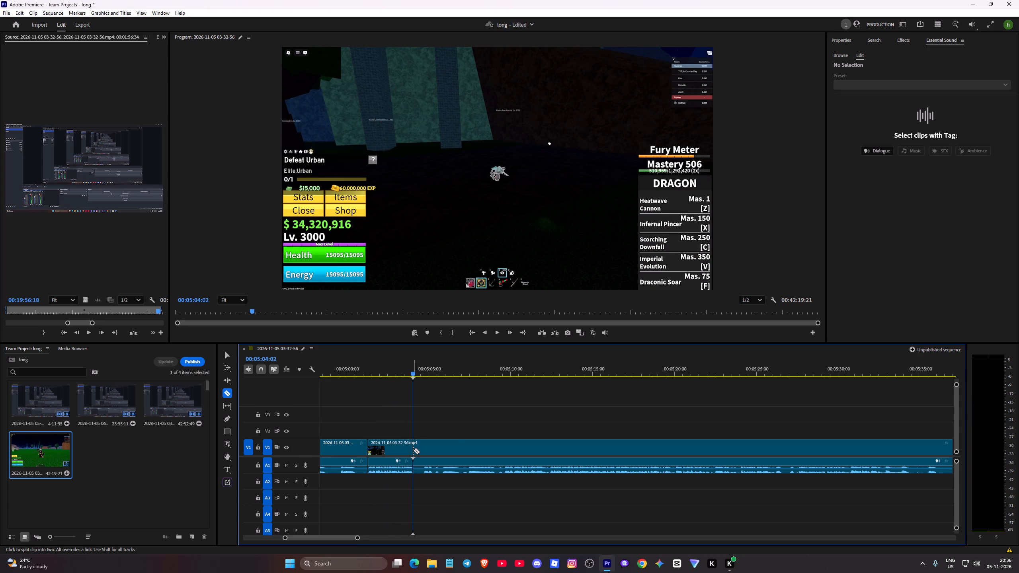
pyautogui.click(413, 450)
# Delete the long audio and video travel segment between about 00:03:05 and the cut near 00:05:01, and close its gap.
pyautogui.press('v')
pyautogui.click(345, 456)
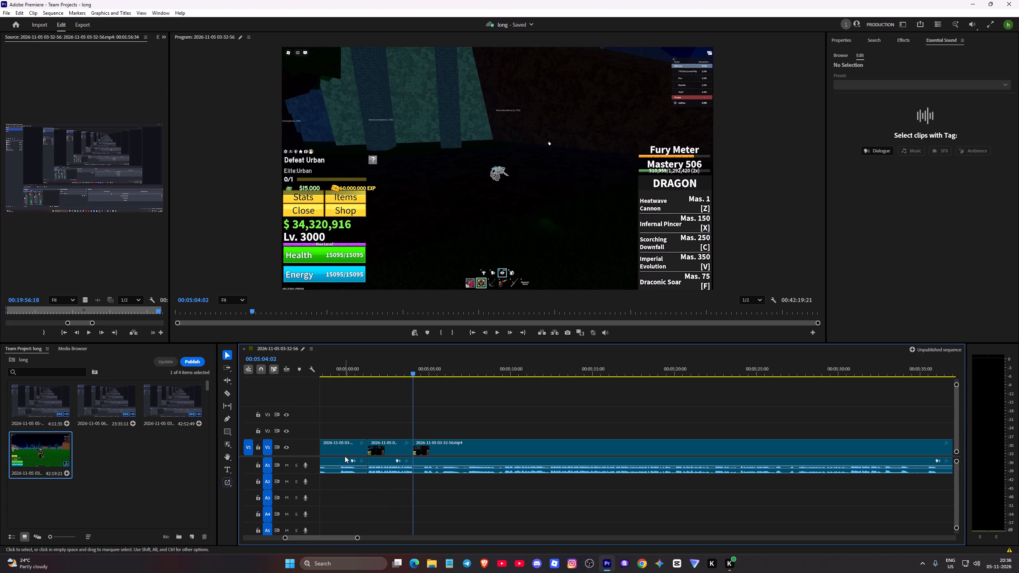
pyautogui.click(345, 464)
pyautogui.press('Delete')
pyautogui.click(344, 453)
pyautogui.press('Delete')
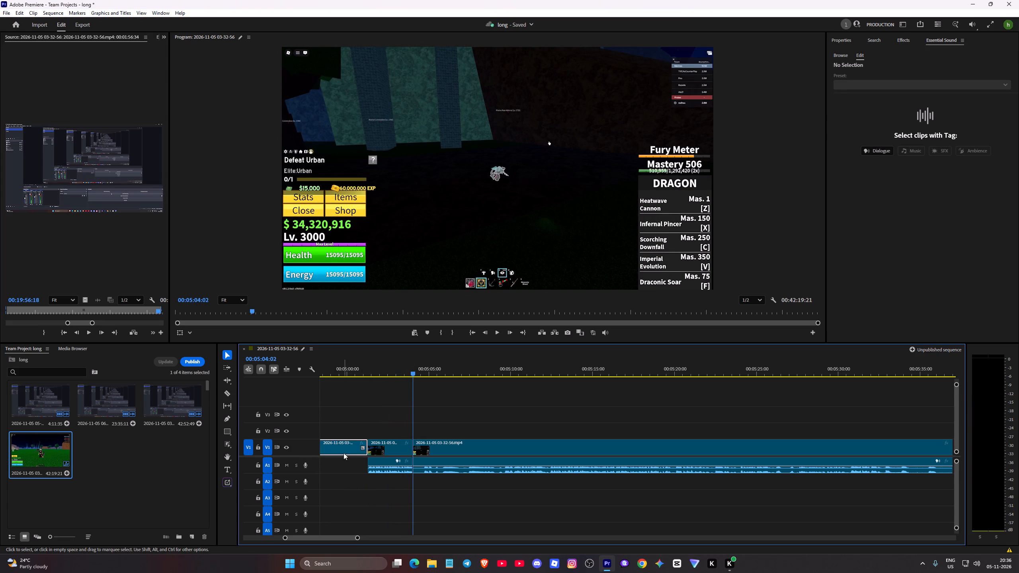
pyautogui.click(344, 452)
pyautogui.press('Delete')
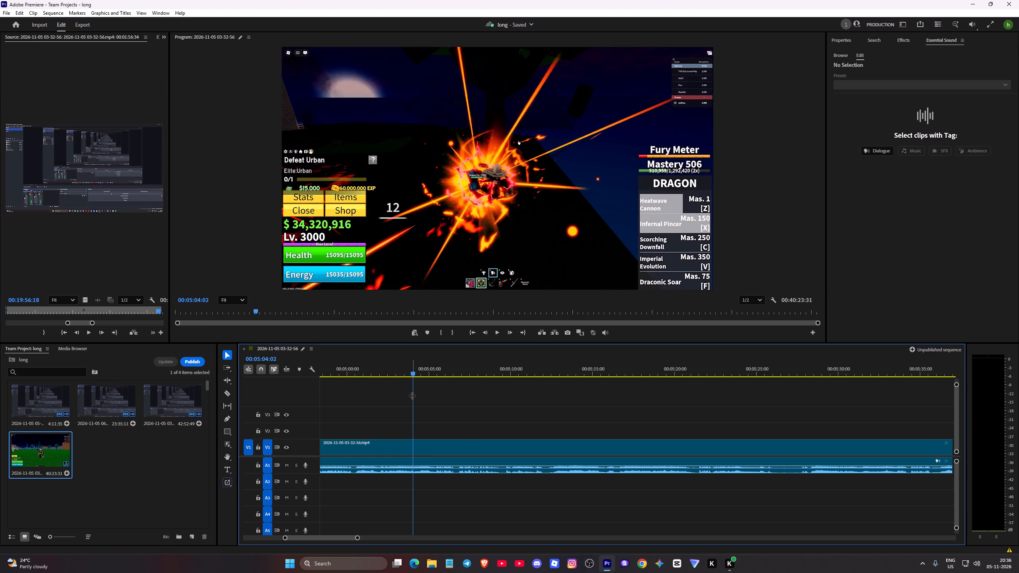
# Scrub back through the edited timeline and replay the Yeti fight from about 00:02:33.
pyautogui.moveTo(412, 396); pyautogui.dragTo(943, 402)
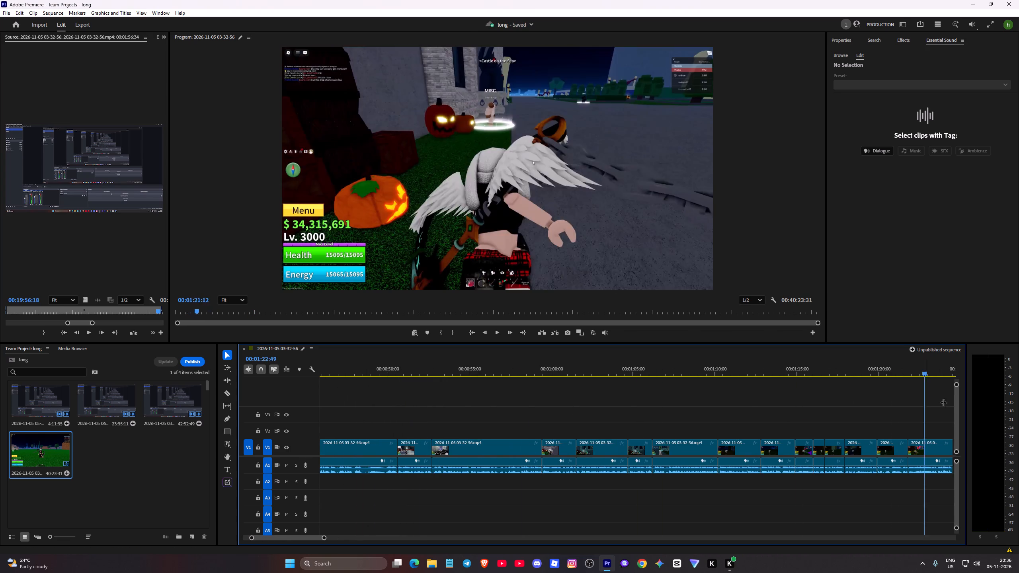
pyautogui.moveTo(943, 402); pyautogui.dragTo(705, 372)
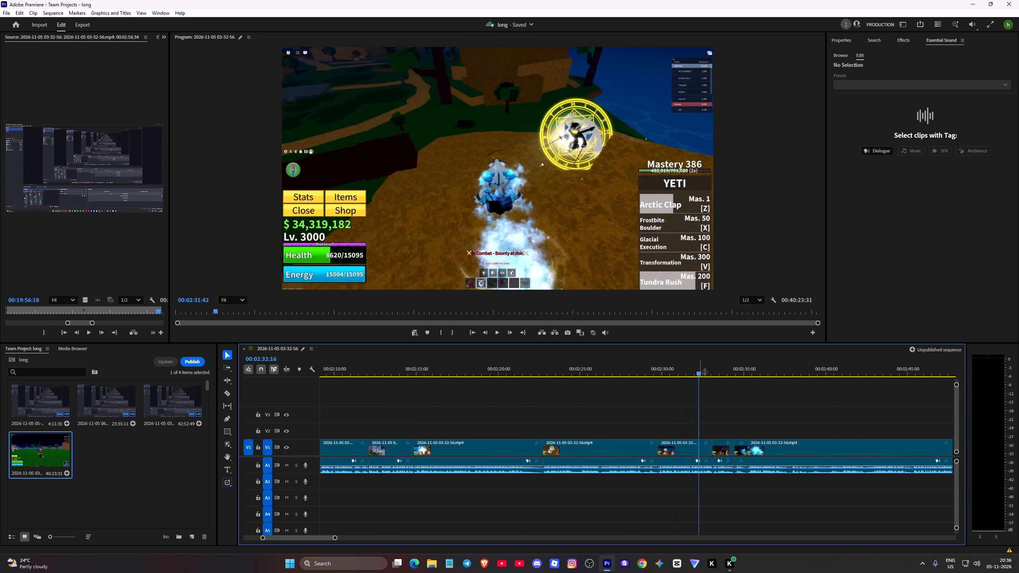
pyautogui.moveTo(705, 372); pyautogui.dragTo(722, 372)
pyautogui.press('space')
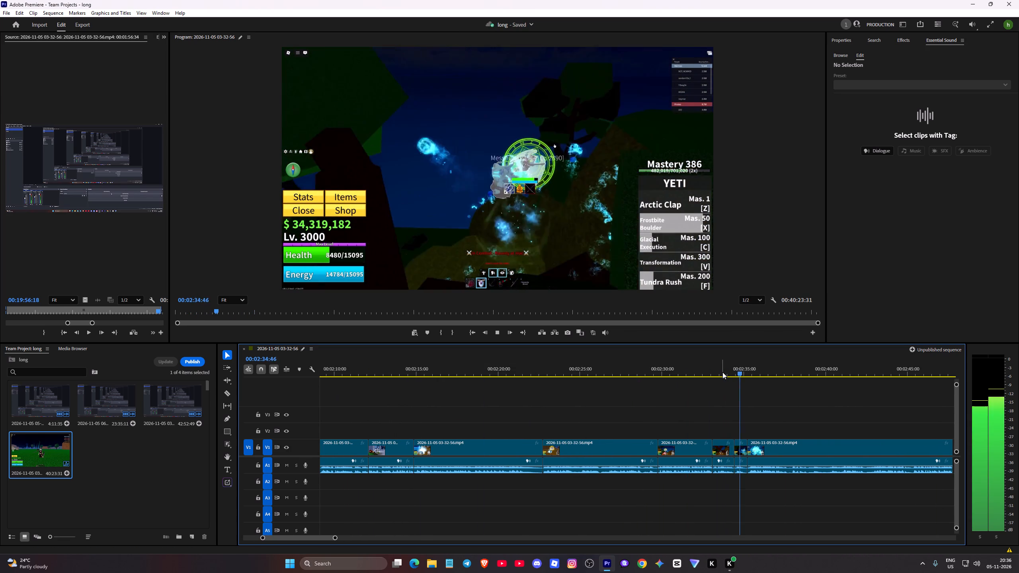
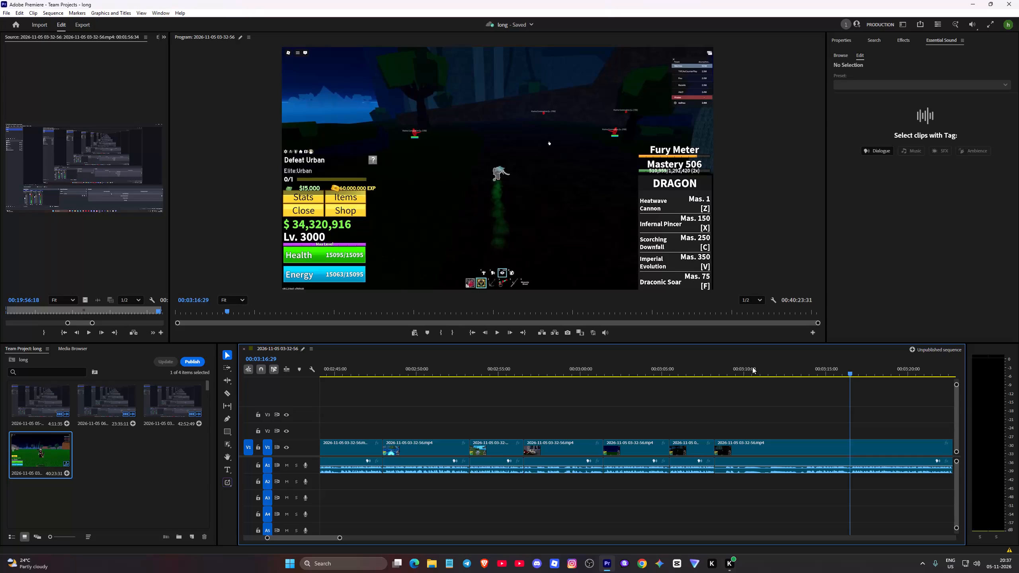
# Split the audio and video of the forest running footage at about 00:03:14 and at 00:03:16:29.
pyautogui.press('c')
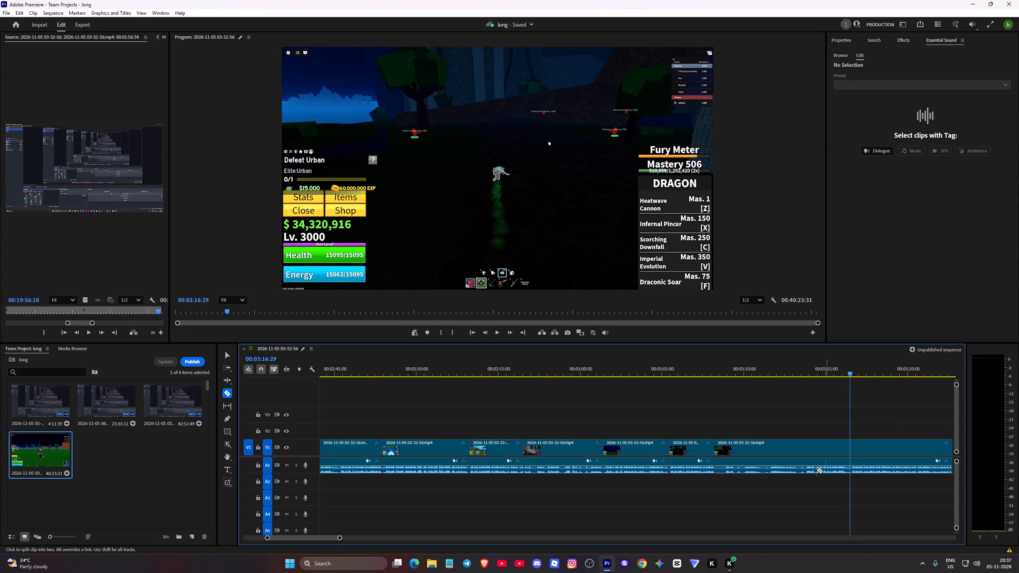
pyautogui.click(805, 464)
pyautogui.click(808, 448)
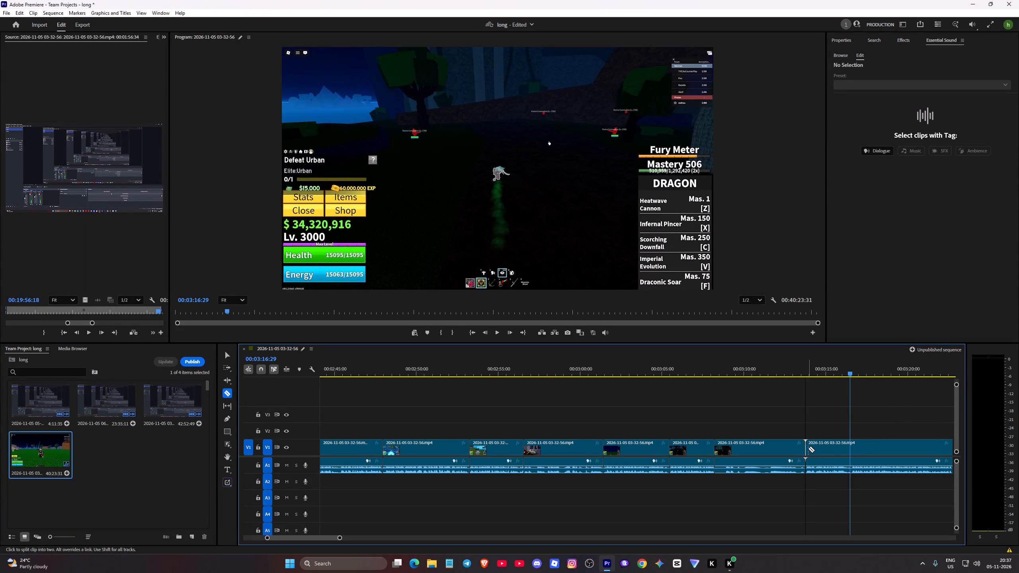
pyautogui.click(850, 466)
pyautogui.click(849, 448)
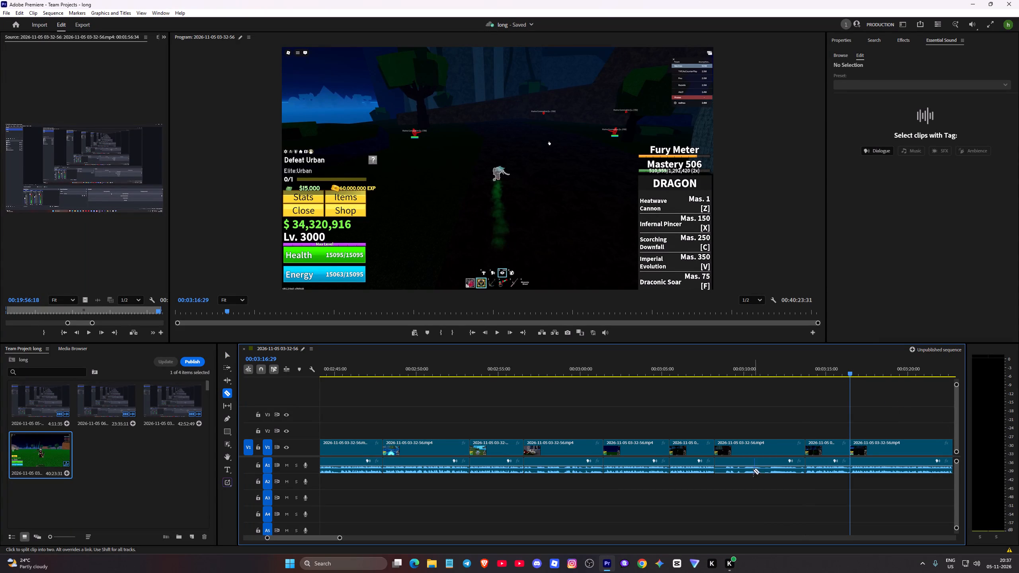
# Delete the audio and video running segment between about 00:03:08 and 00:03:14, and close its gap.
pyautogui.press('v')
pyautogui.click(743, 464)
pyautogui.press('Delete')
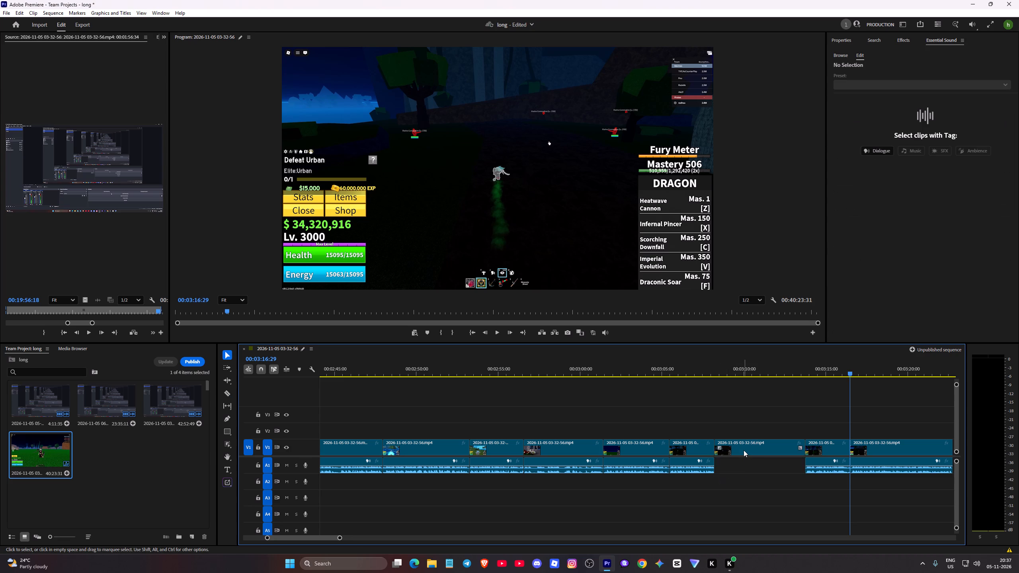
pyautogui.click(744, 450)
pyautogui.press('Delete')
pyautogui.click(744, 450)
pyautogui.tripleClick(735, 445)
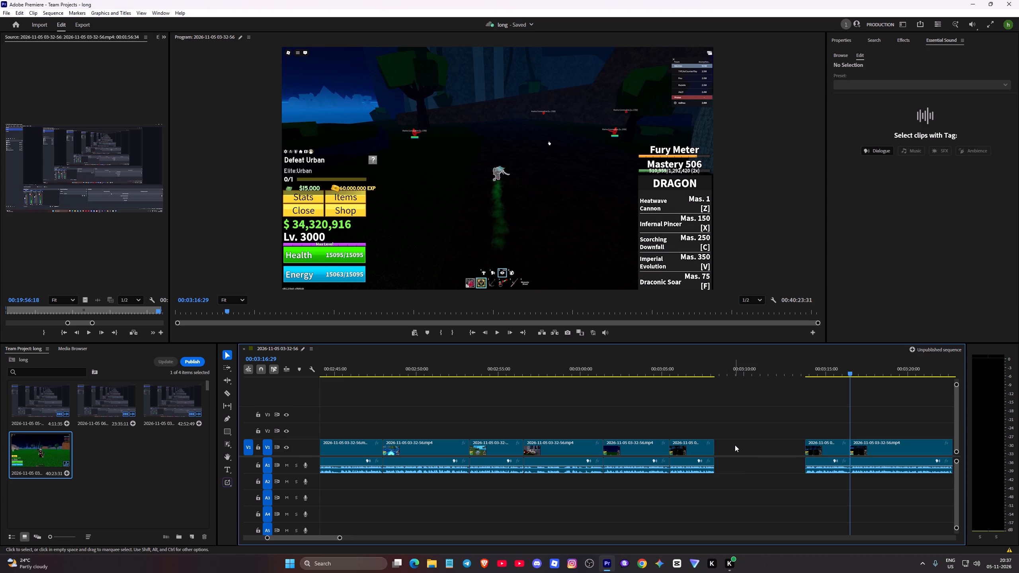
pyautogui.click(758, 441)
pyautogui.click(779, 451)
pyautogui.press('Delete')
pyautogui.click(773, 450)
pyautogui.press('Delete')
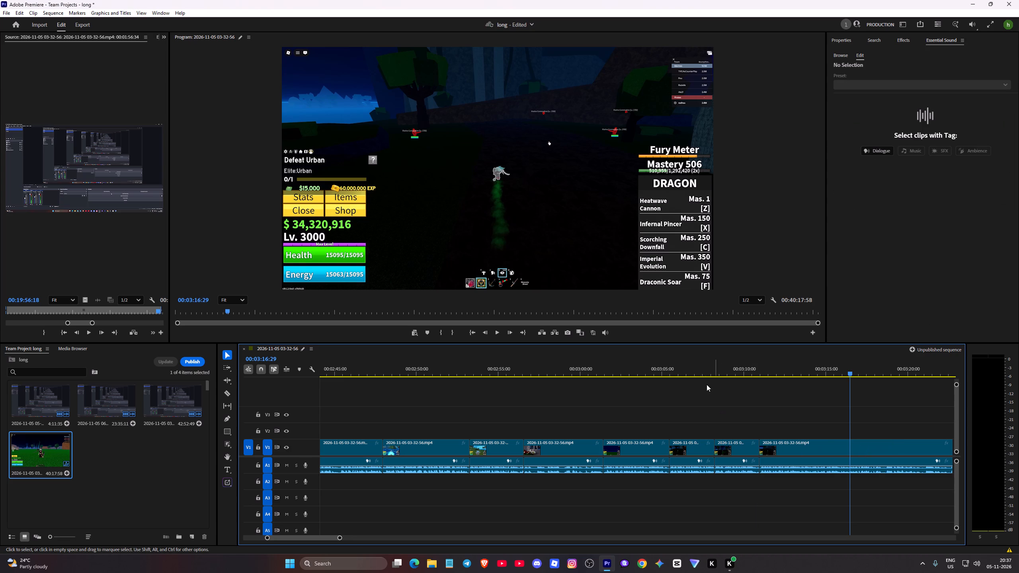
# Replay the join from about 00:03:07 and examine the running, flight and first combat footage up to 00:04:53:29.
pyautogui.click(699, 364)
pyautogui.press('space')
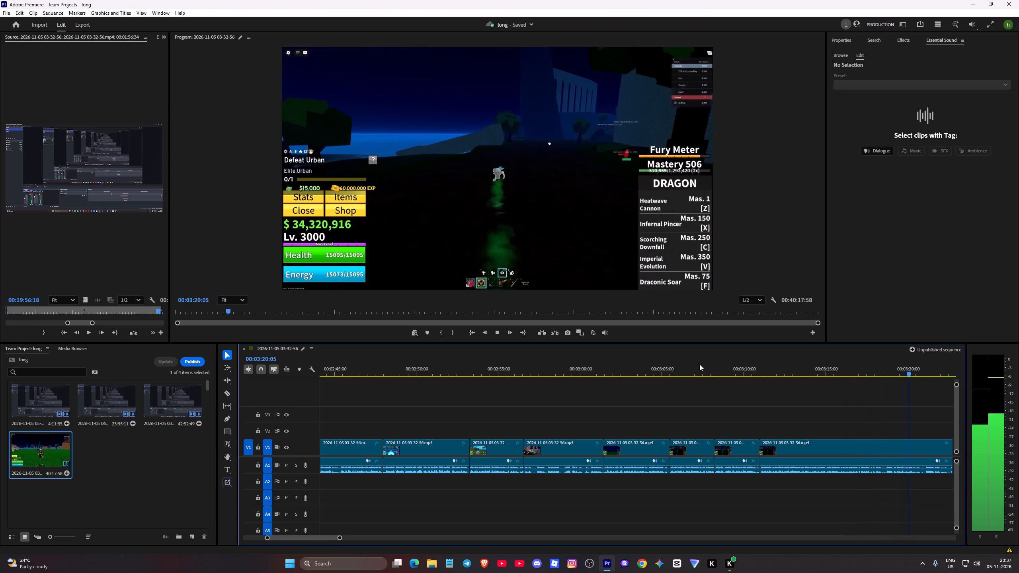
pyautogui.press('space')
pyautogui.press('space')
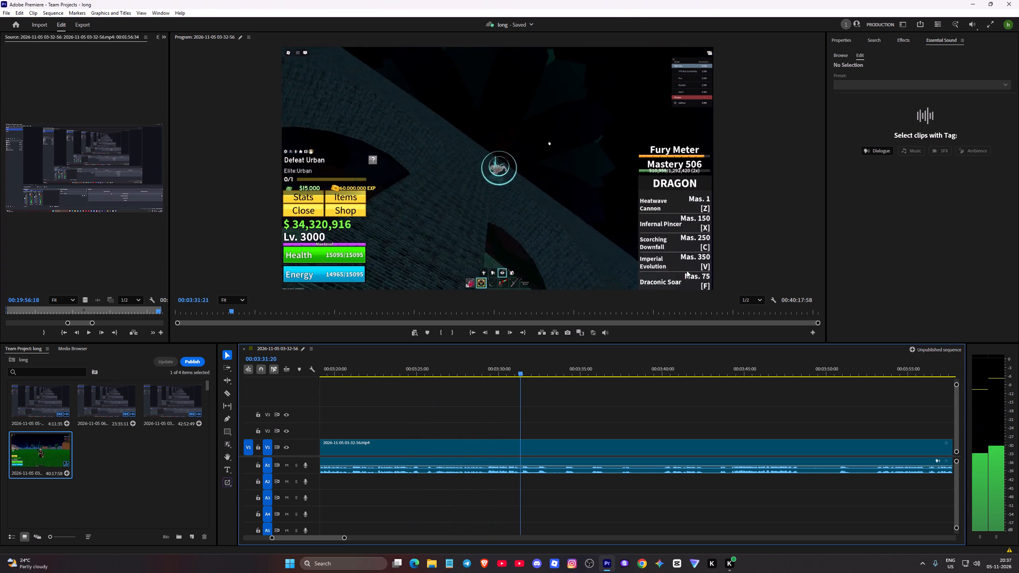
pyautogui.click(876, 374)
pyautogui.press('space')
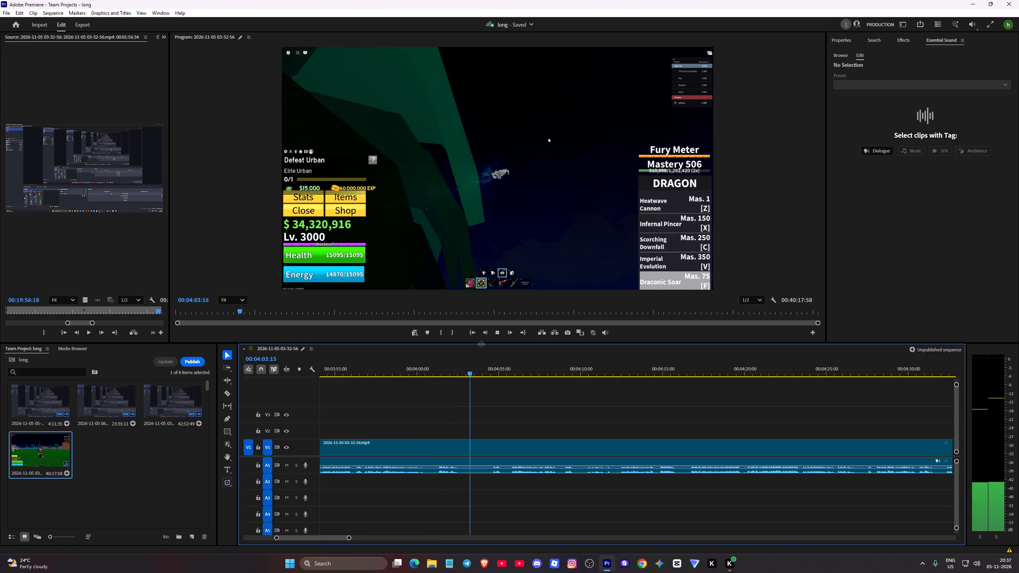
pyautogui.click(640, 373)
pyautogui.press('space')
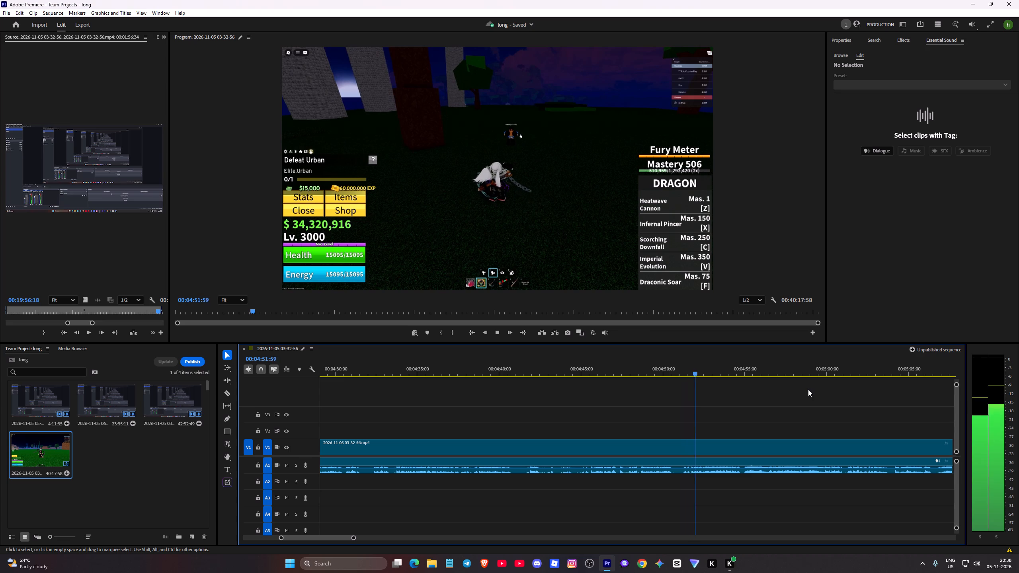
pyautogui.press('space')
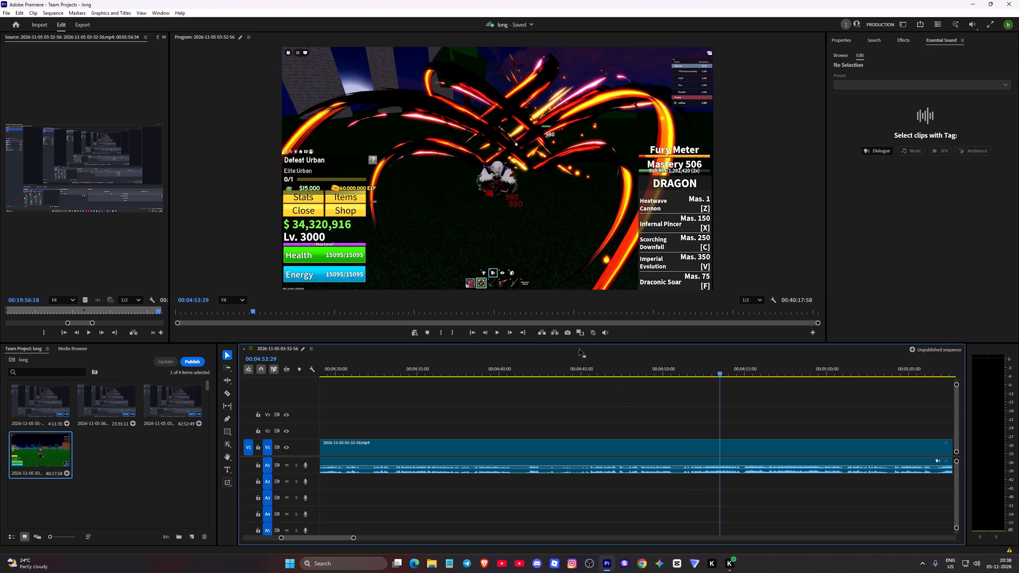
# Replay the approach to the enemy from about 00:04:46 and split the audio and video at about 00:04:48:36.
pyautogui.click(591, 373)
pyautogui.press('space')
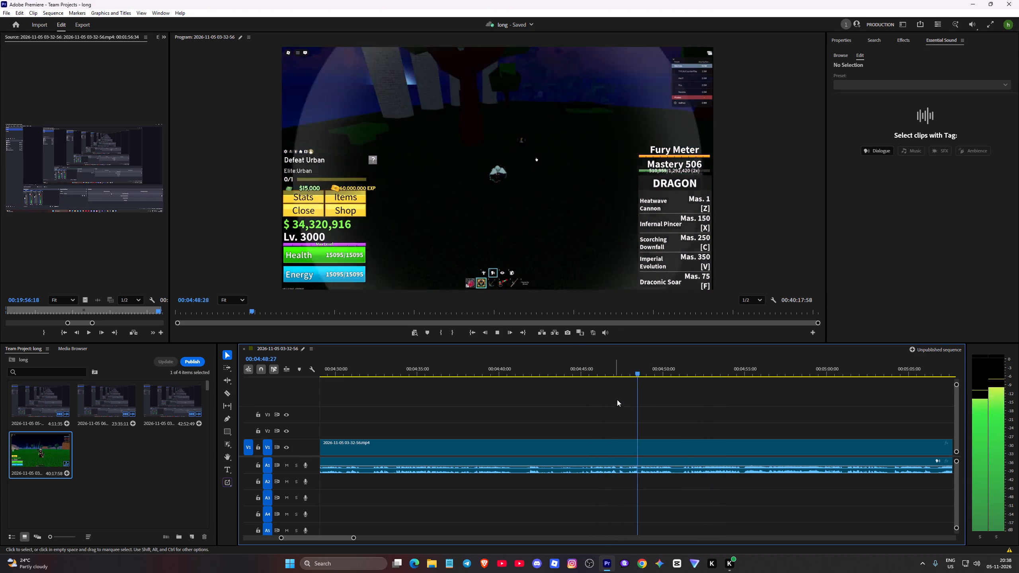
pyautogui.press('space')
pyautogui.press('c')
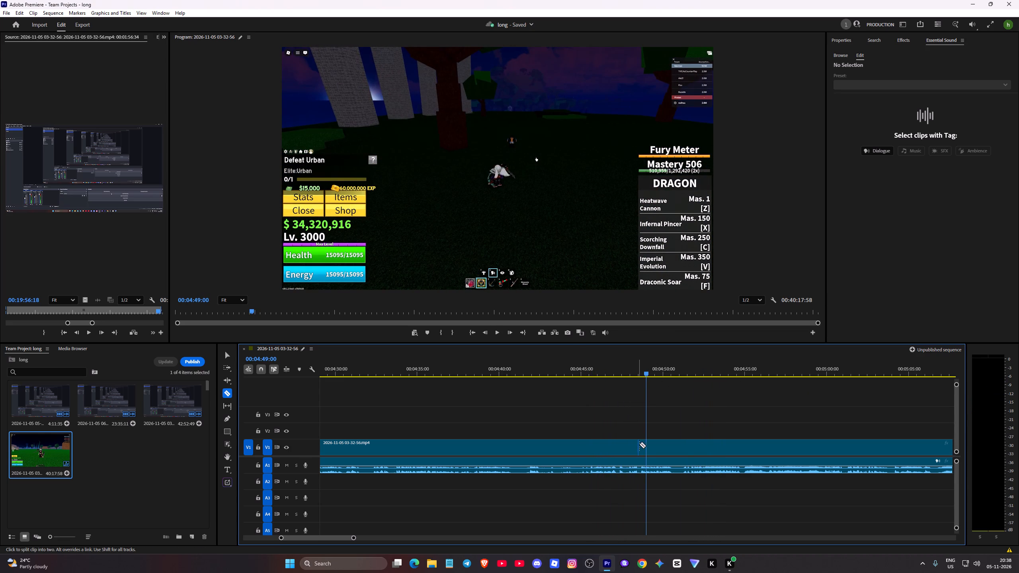
pyautogui.click(640, 465)
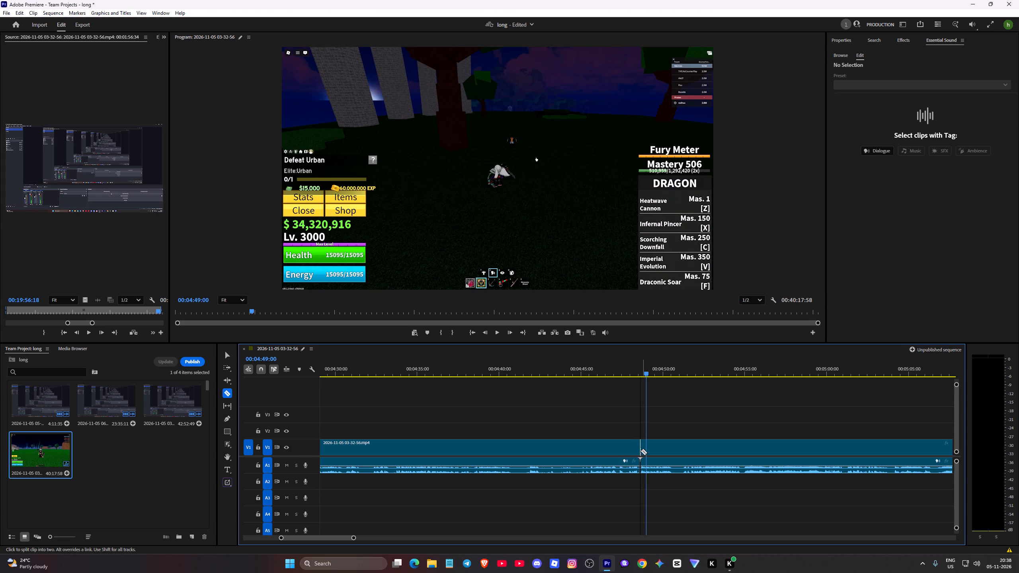
pyautogui.click(638, 446)
# Delete the long audio and video travel segment between about 00:03:11 and the cut near 00:04:48:36, and close its gap.
pyautogui.press('v')
pyautogui.click(616, 465)
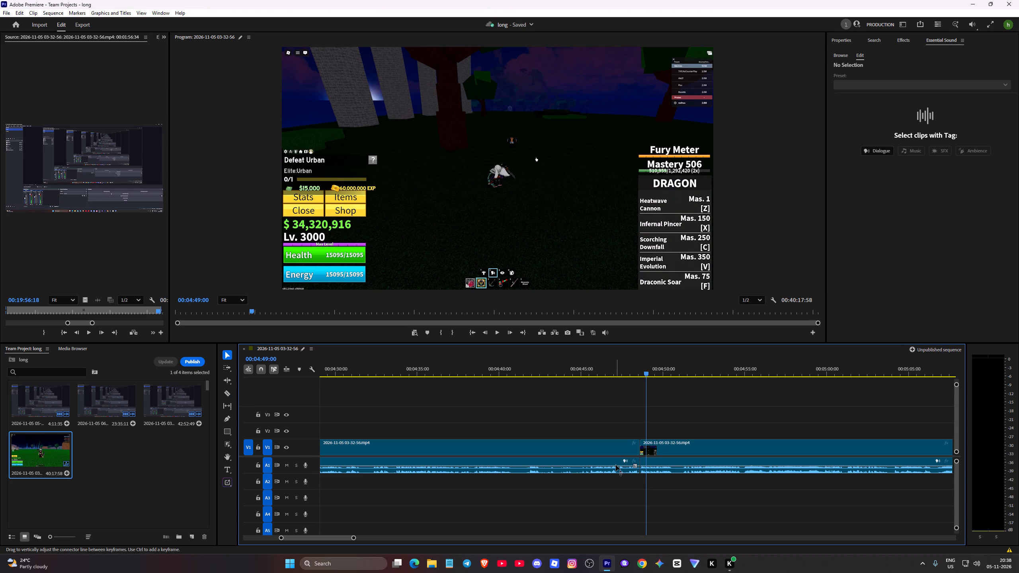
pyautogui.press('Delete')
pyautogui.click(616, 452)
pyautogui.press('Delete')
pyautogui.click(616, 452)
pyautogui.tripleClick(618, 446)
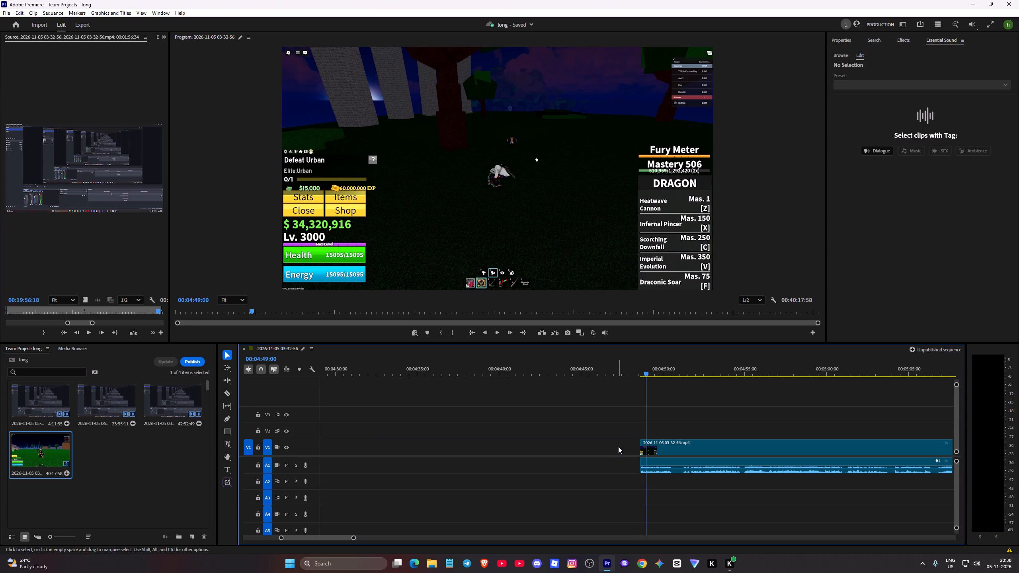
pyautogui.click(618, 445)
pyautogui.click(615, 407)
pyautogui.click(602, 417)
pyautogui.moveTo(646, 374); pyautogui.dragTo(628, 372)
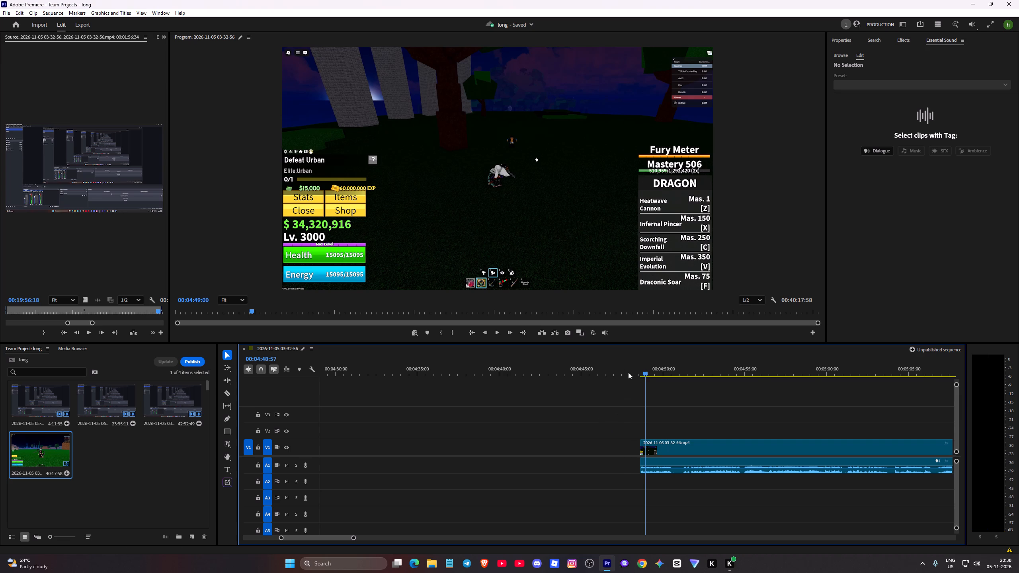
pyautogui.moveTo(628, 372); pyautogui.dragTo(623, 372)
pyautogui.doubleClick(631, 453)
pyautogui.press('Delete')
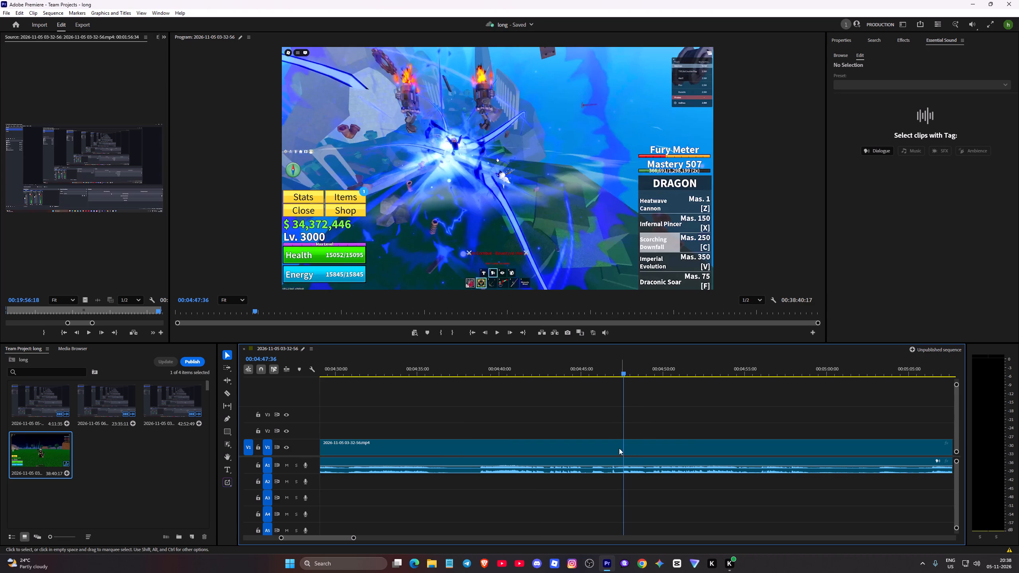
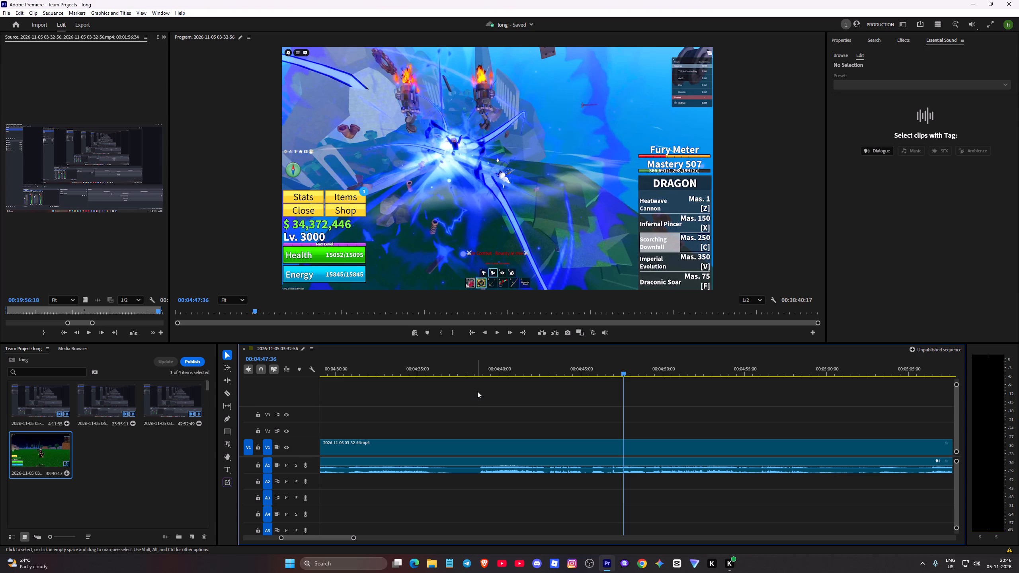
# Replay the end of the Urban fight up to about 00:04:43 and split the audio and video at about 00:04:38:40.
pyautogui.click(370, 366)
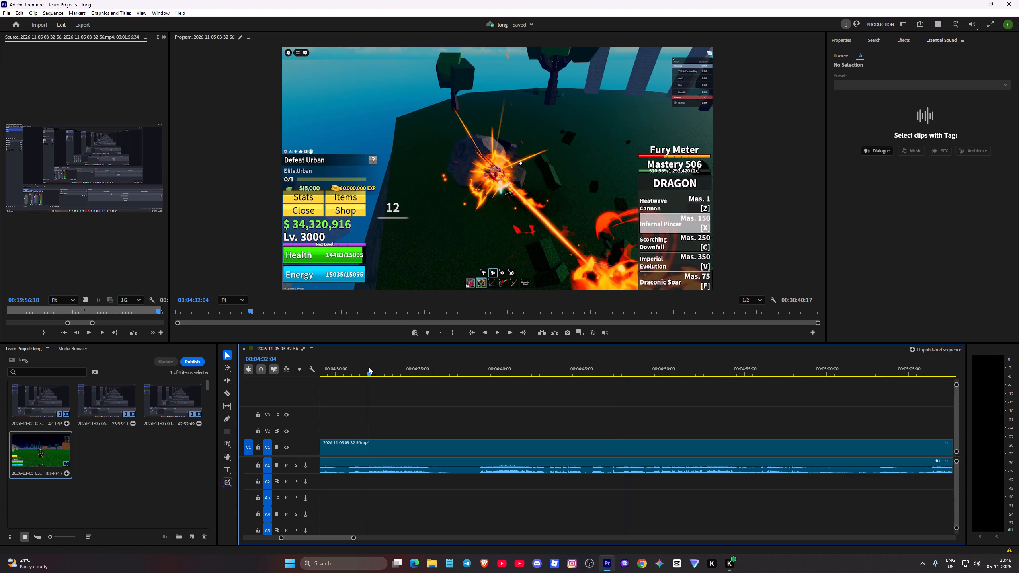
pyautogui.moveTo(368, 374); pyautogui.dragTo(395, 371)
pyautogui.press('space')
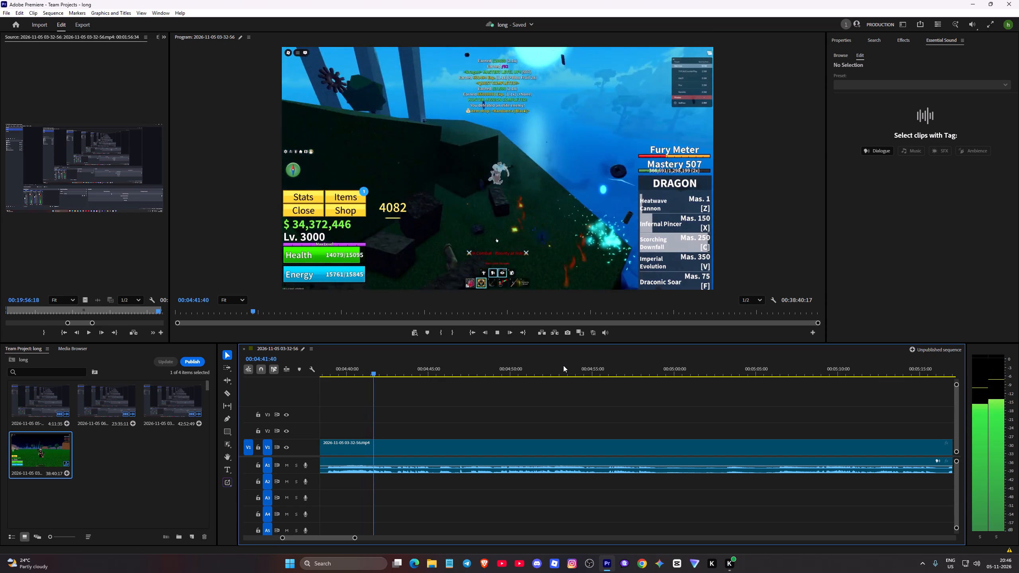
pyautogui.press('space')
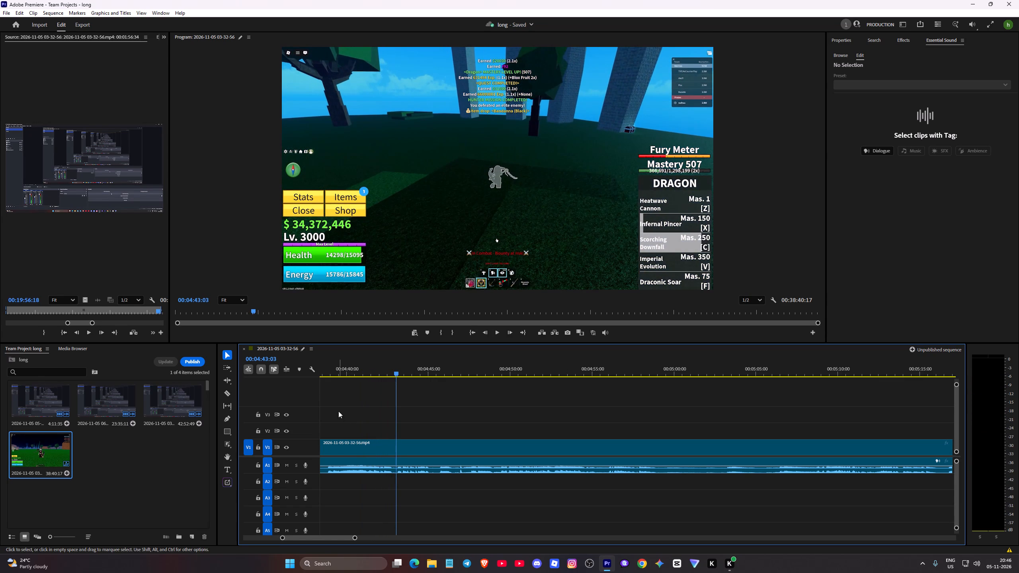
pyautogui.press('c')
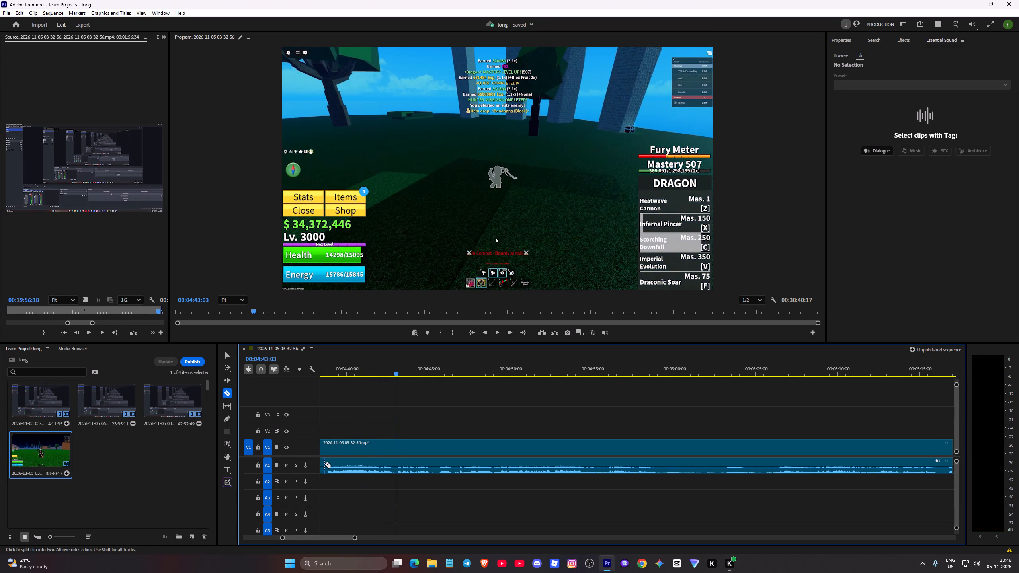
pyautogui.click(326, 464)
pyautogui.click(326, 450)
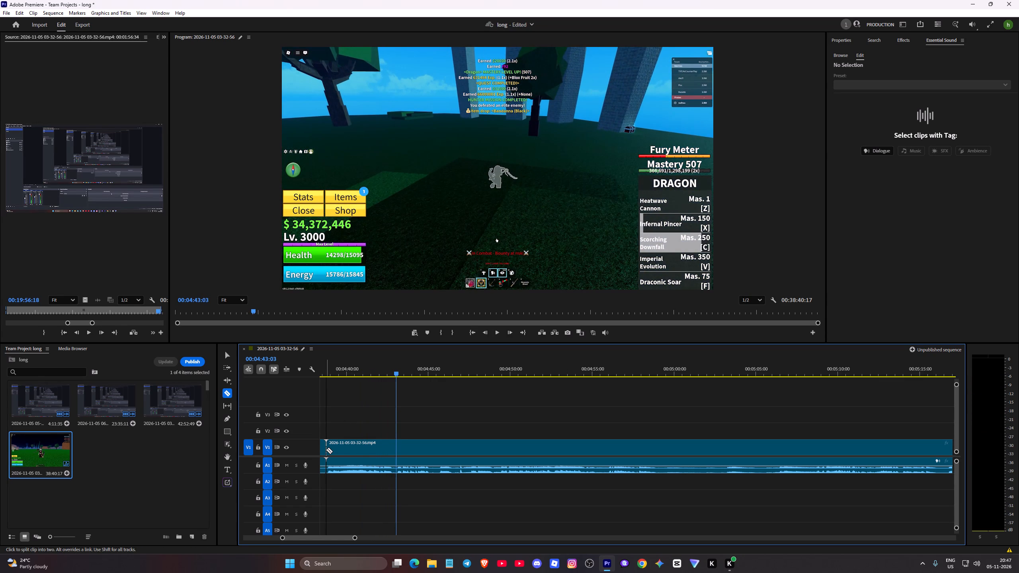
# Delete the long audio and video segment between about 00:03:11 and the cut near 00:04:38:40, and close its gap.
pyautogui.press('v')
pyautogui.click(325, 449)
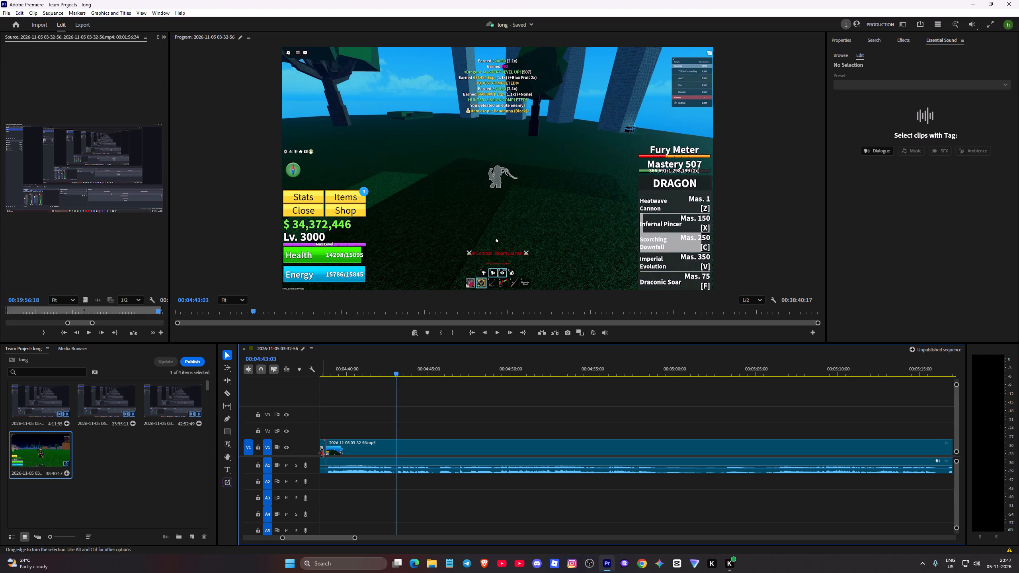
pyautogui.click(337, 372)
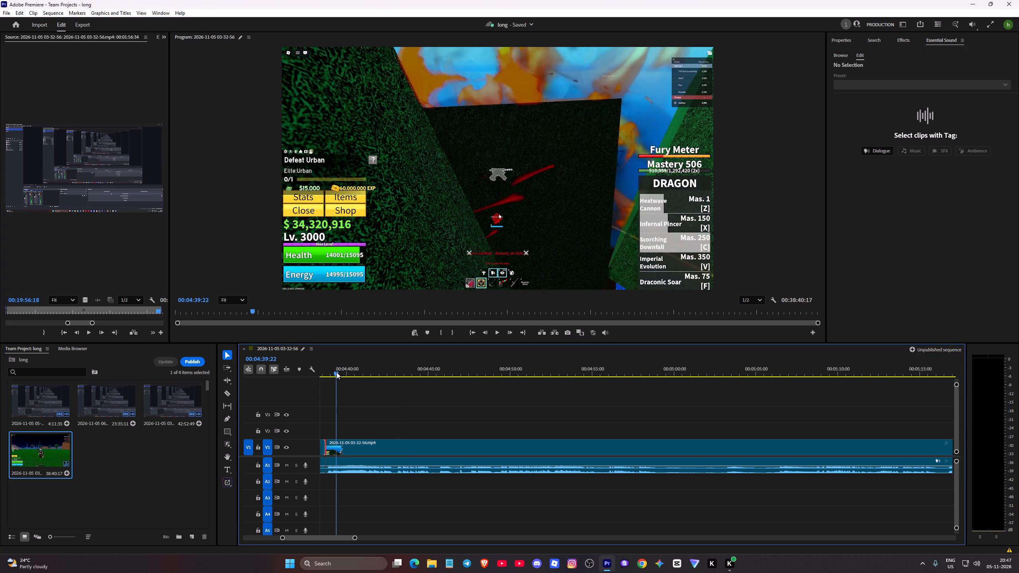
pyautogui.moveTo(336, 372); pyautogui.dragTo(317, 377)
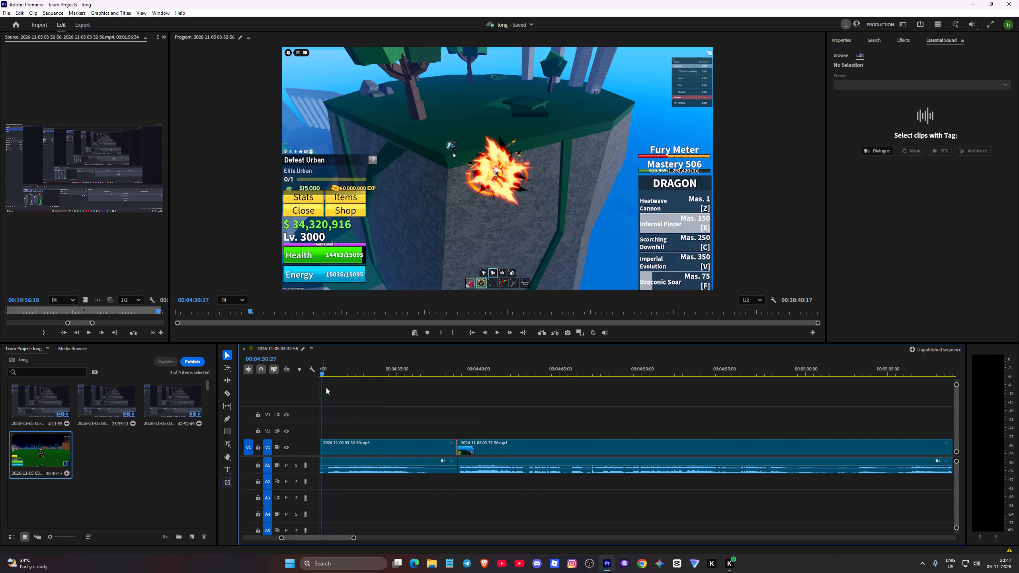
pyautogui.click(377, 449)
pyautogui.press('Delete')
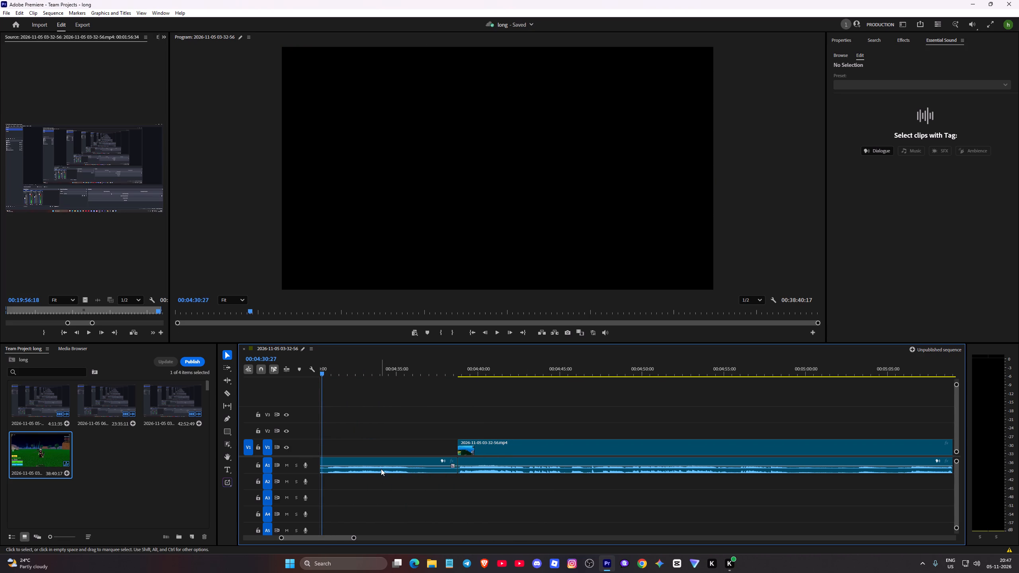
pyautogui.click(381, 469)
pyautogui.press('Delete')
pyautogui.click(381, 450)
pyautogui.press('Delete')
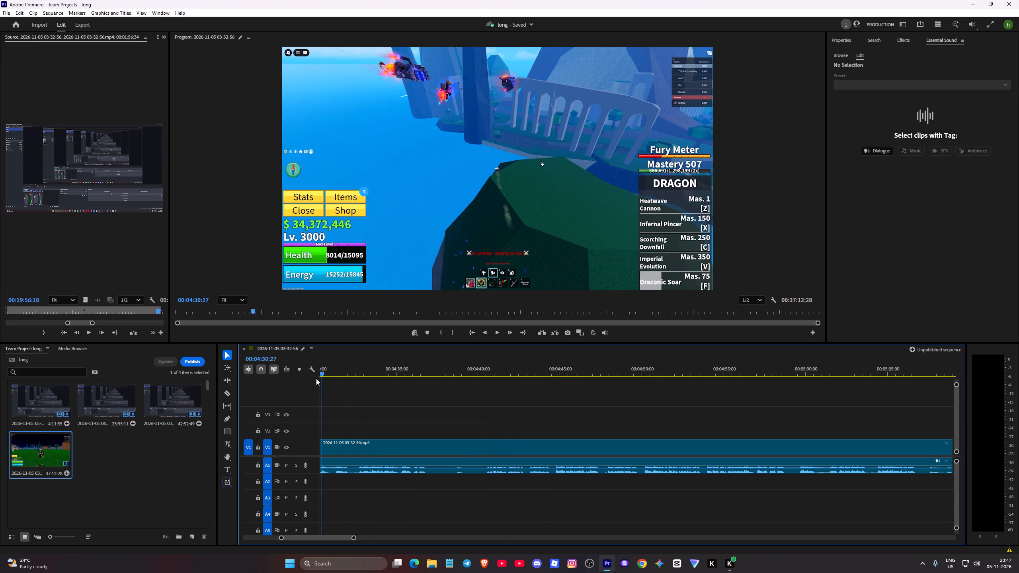
# Replay the join from about 00:03:11 and examine the combat footage that follows, up to about 00:03:33.
pyautogui.moveTo(323, 373); pyautogui.dragTo(345, 375)
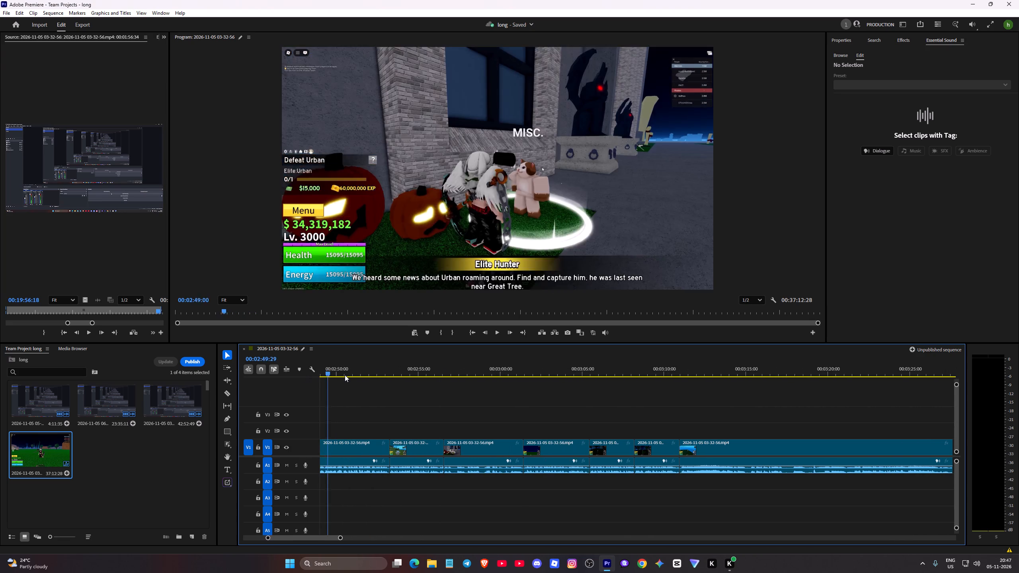
pyautogui.moveTo(345, 375); pyautogui.dragTo(640, 380)
pyautogui.press('space')
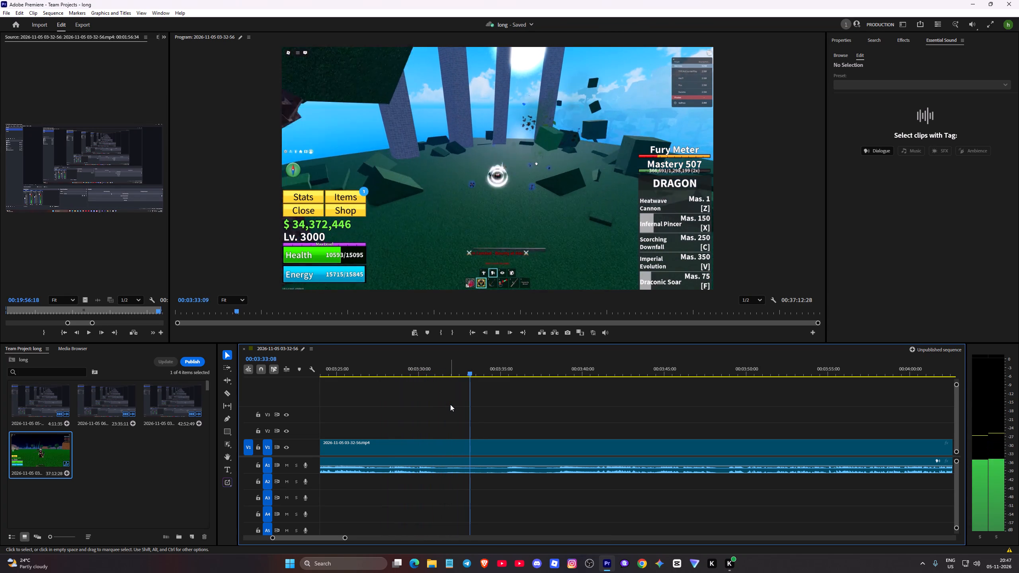
pyautogui.press('space')
pyautogui.click(343, 370)
pyautogui.moveTo(342, 370); pyautogui.dragTo(293, 370)
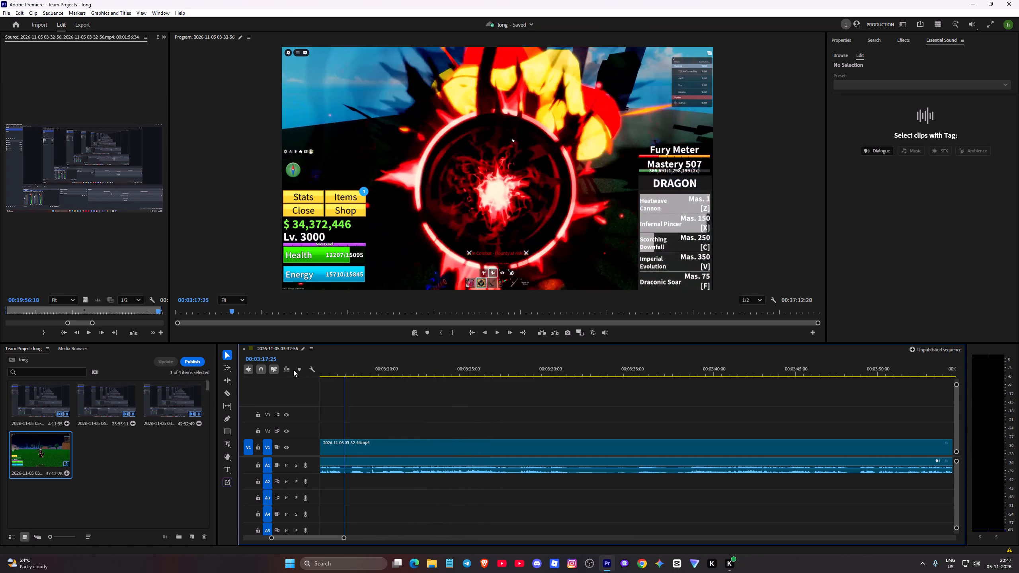
pyautogui.moveTo(293, 370); pyautogui.dragTo(431, 381)
pyautogui.press('space')
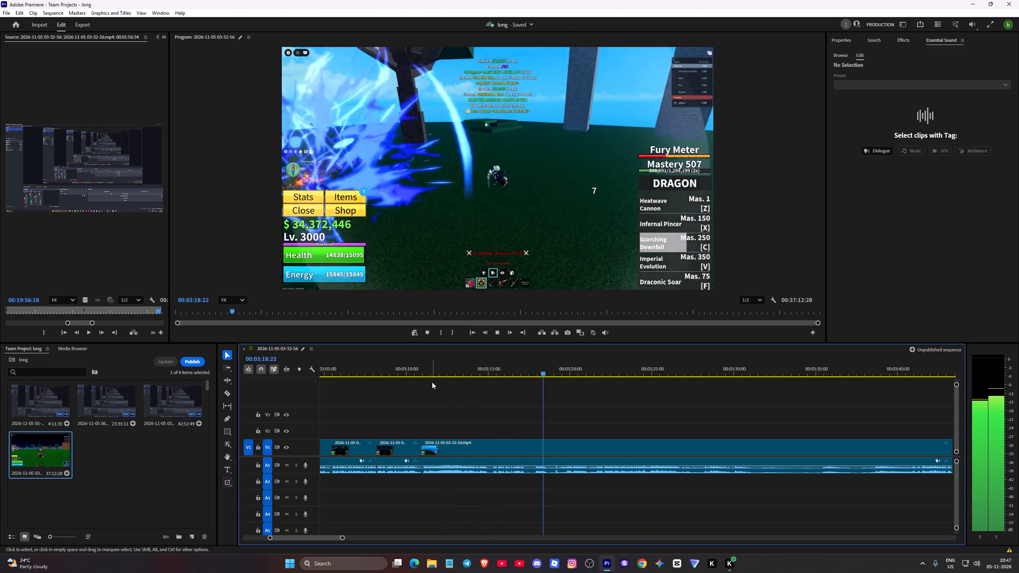
pyautogui.press('space')
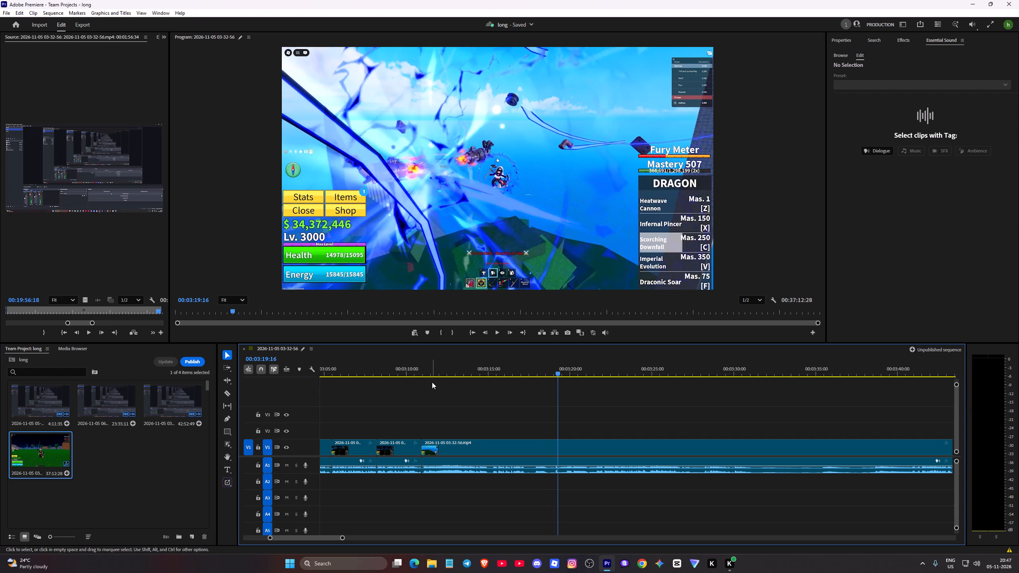
# Split the audio and video at about 00:03:17:20, 00:03:17:45 and 00:03:18:45.
pyautogui.press('c')
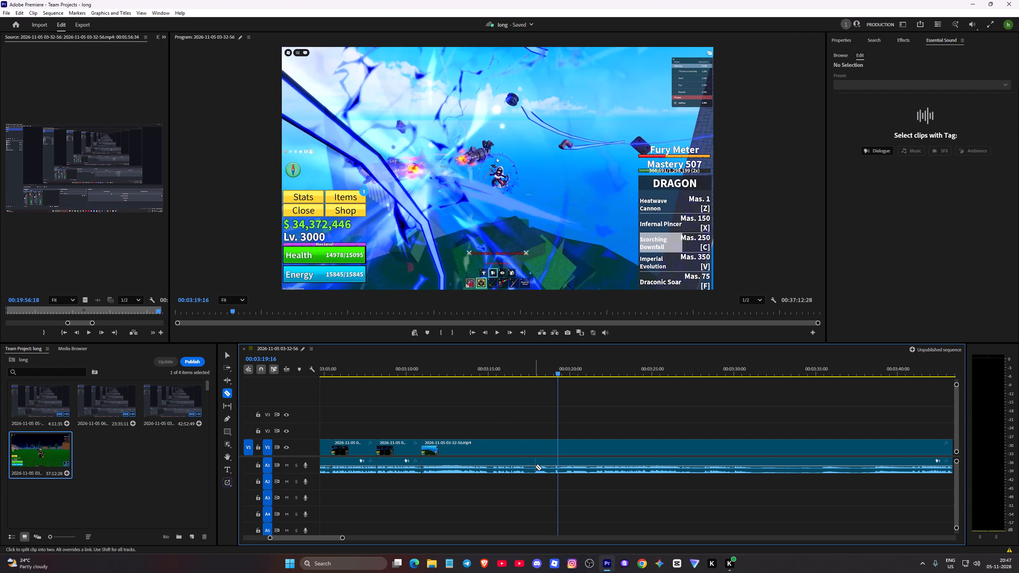
pyautogui.click(549, 469)
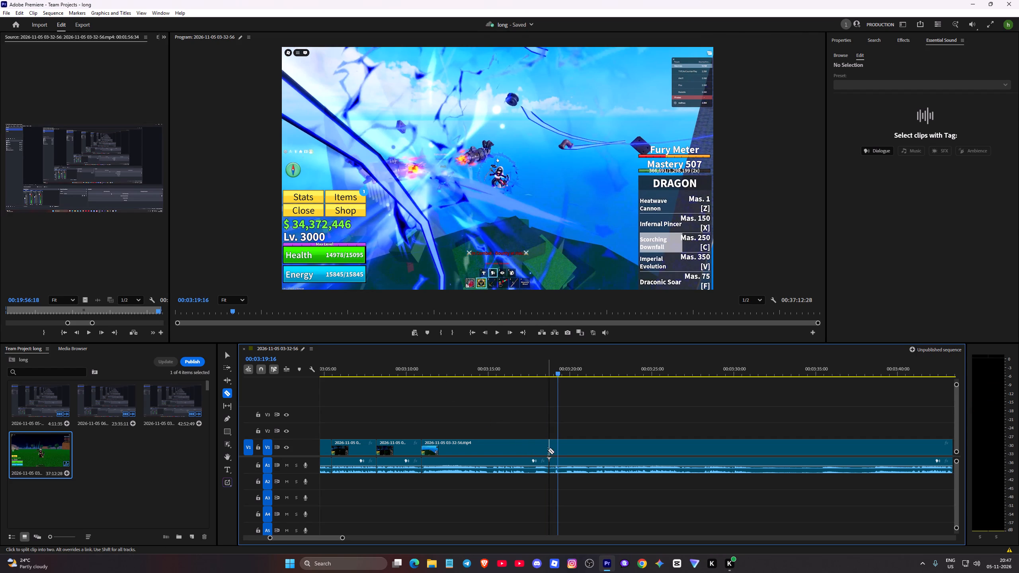
pyautogui.click(549, 450)
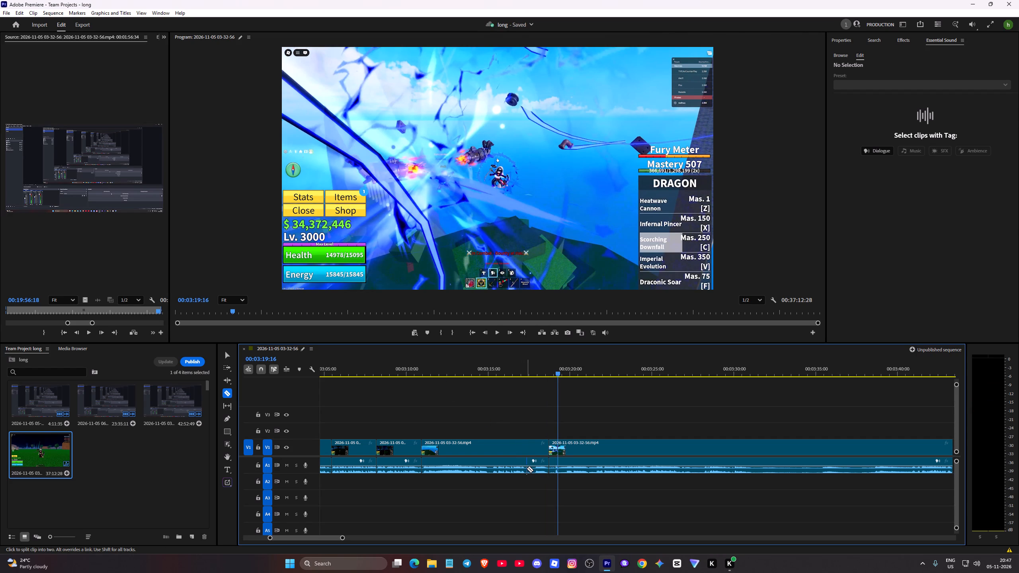
pyautogui.click(526, 469)
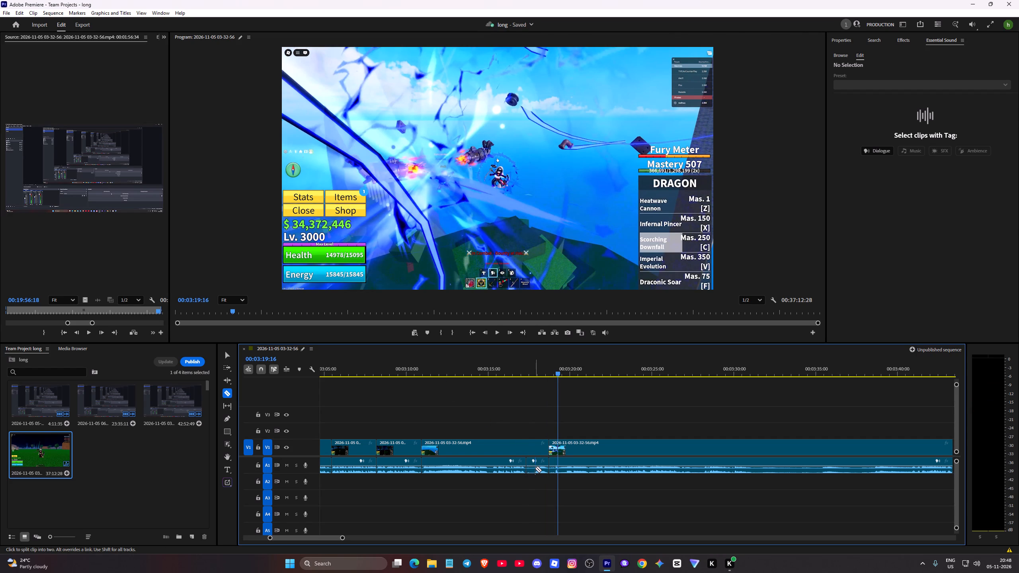
pyautogui.click(533, 468)
pyautogui.click(526, 447)
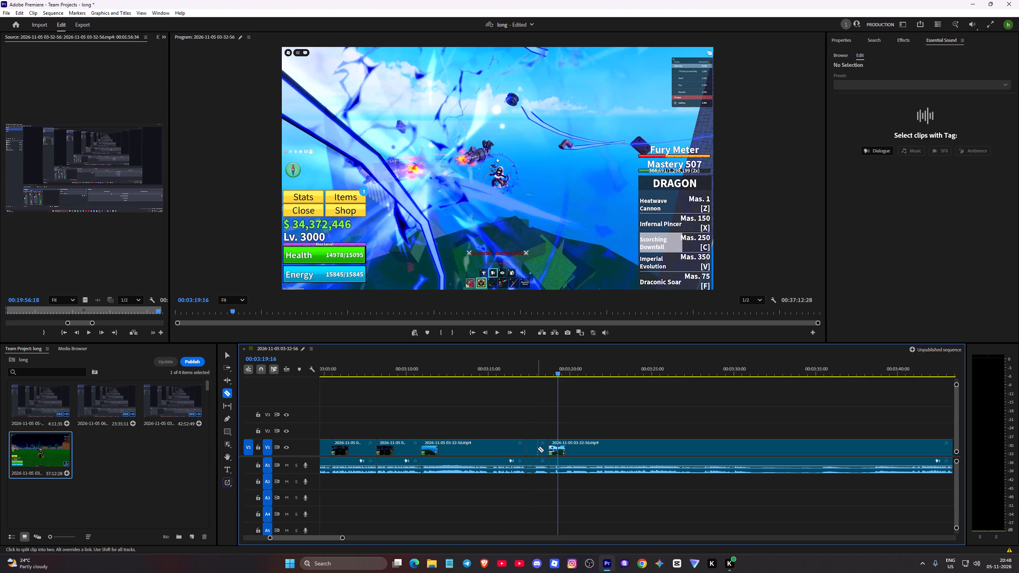
pyautogui.click(536, 448)
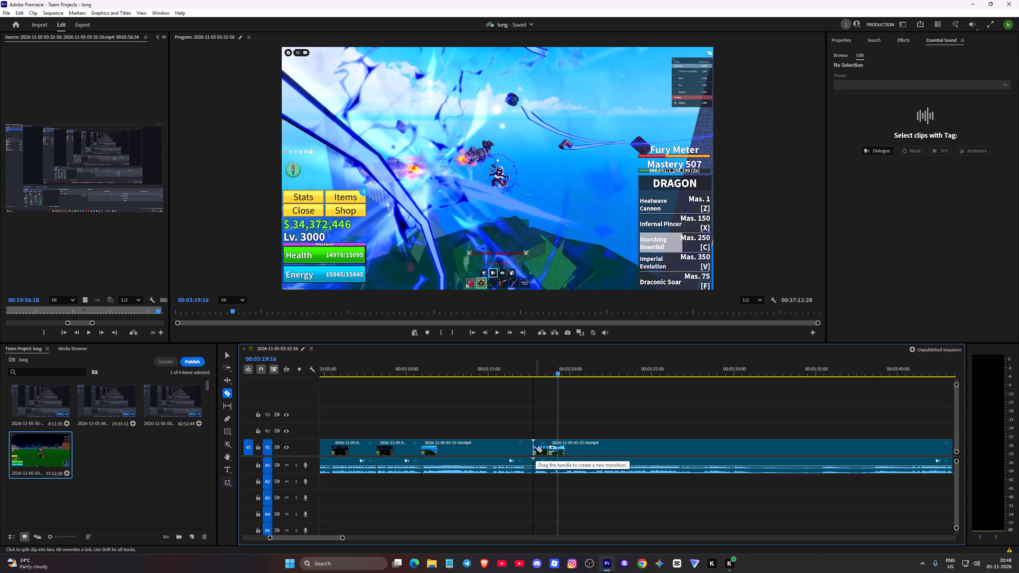
# Delete the short audio and video piece between about 00:03:17:20 and 00:03:17:45, and close its gap.
pyautogui.press('c')
pyautogui.press('v')
pyautogui.click(529, 450)
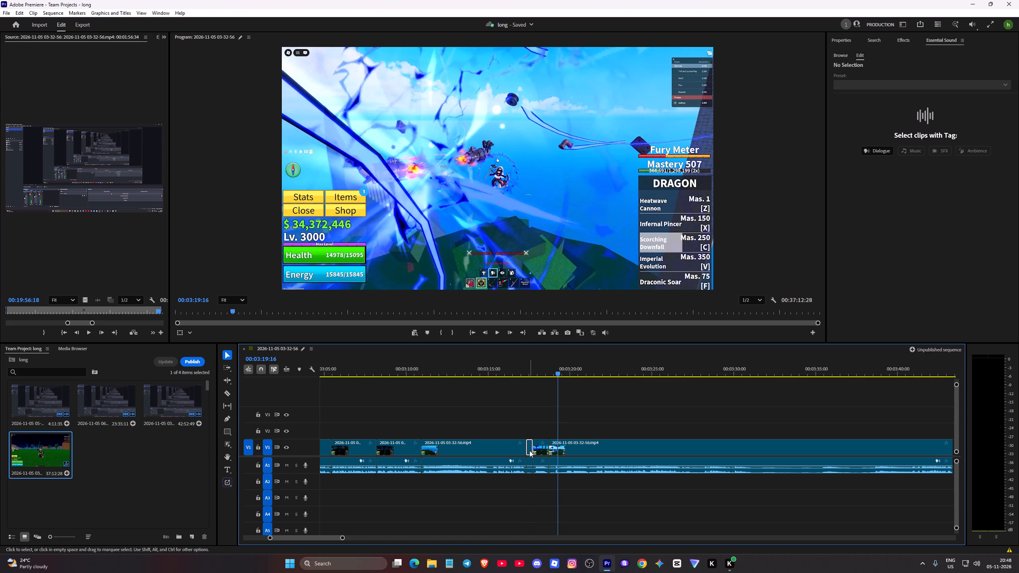
pyautogui.press('Delete')
pyautogui.click(529, 462)
pyautogui.press('Delete')
pyautogui.click(527, 449)
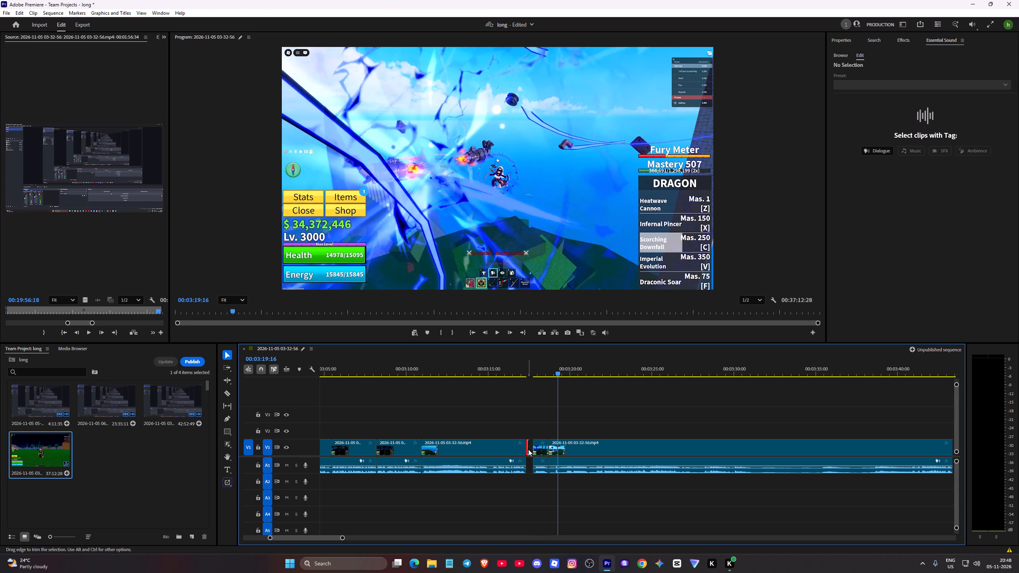
pyautogui.click(529, 450)
pyautogui.press('Delete')
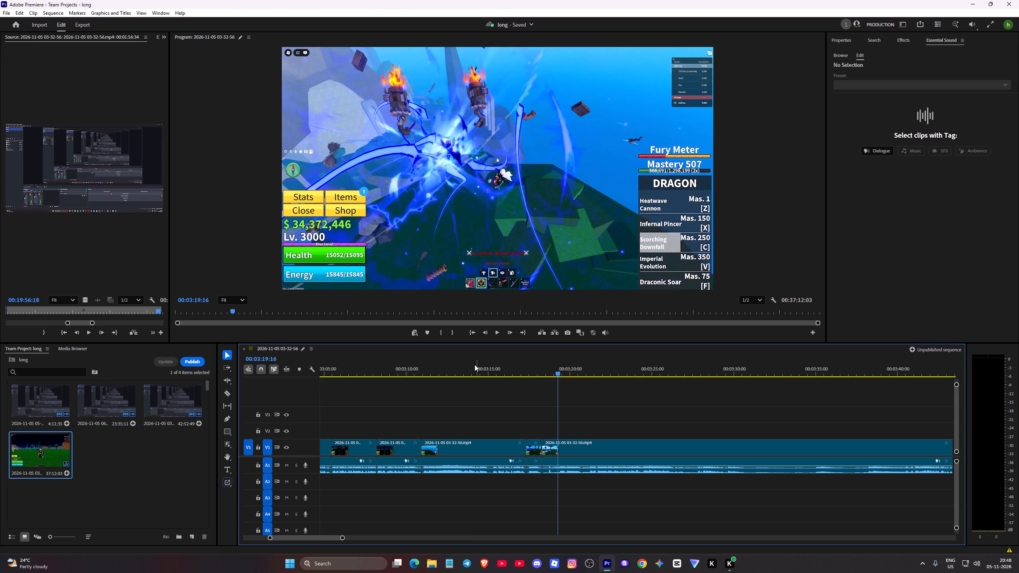
# Replay the join from about 00:03:14 and split the audio and video at about 00:03:19:20.
pyautogui.click(474, 364)
pyautogui.press('space')
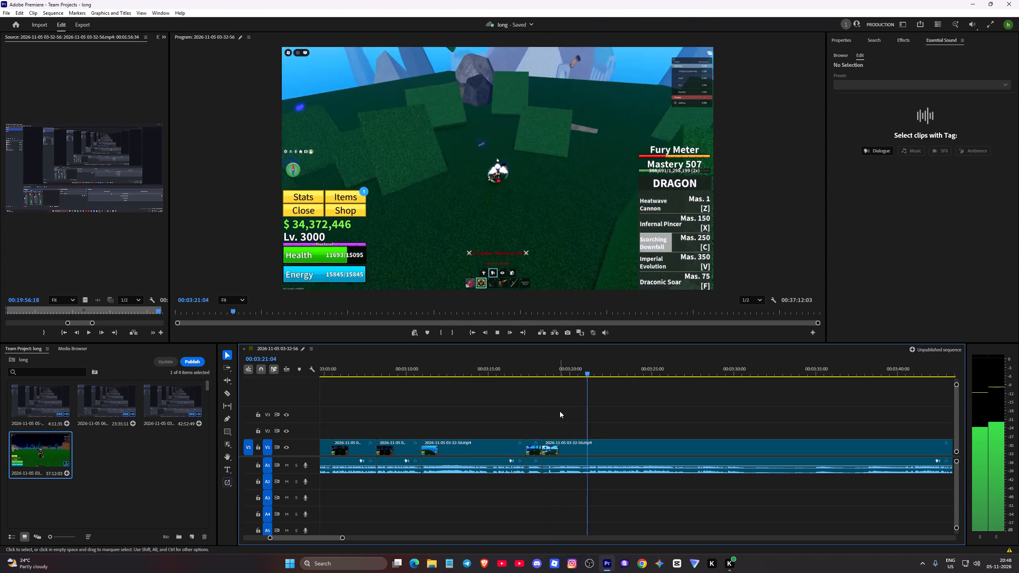
pyautogui.press('space')
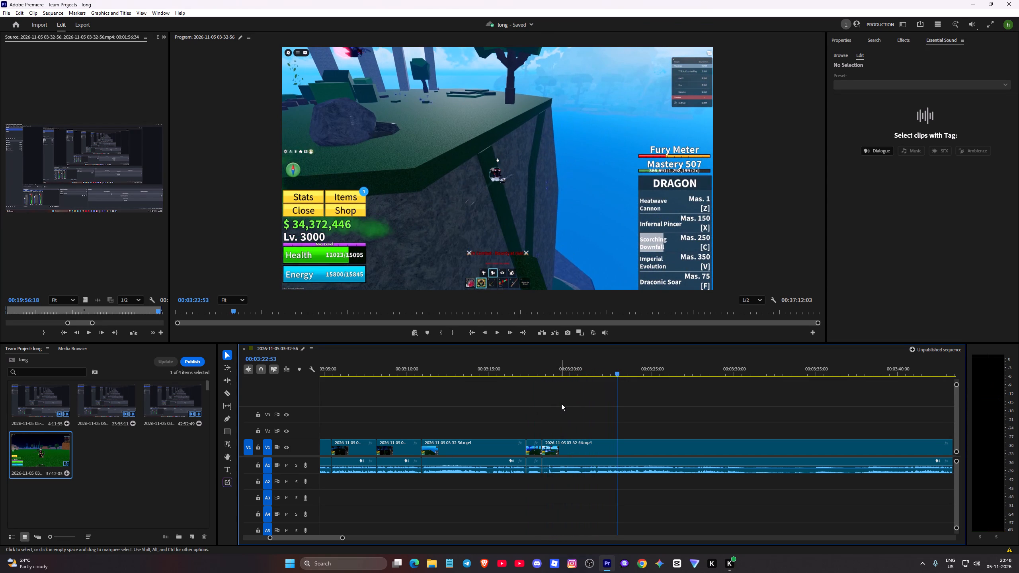
pyautogui.press('c')
pyautogui.click(559, 462)
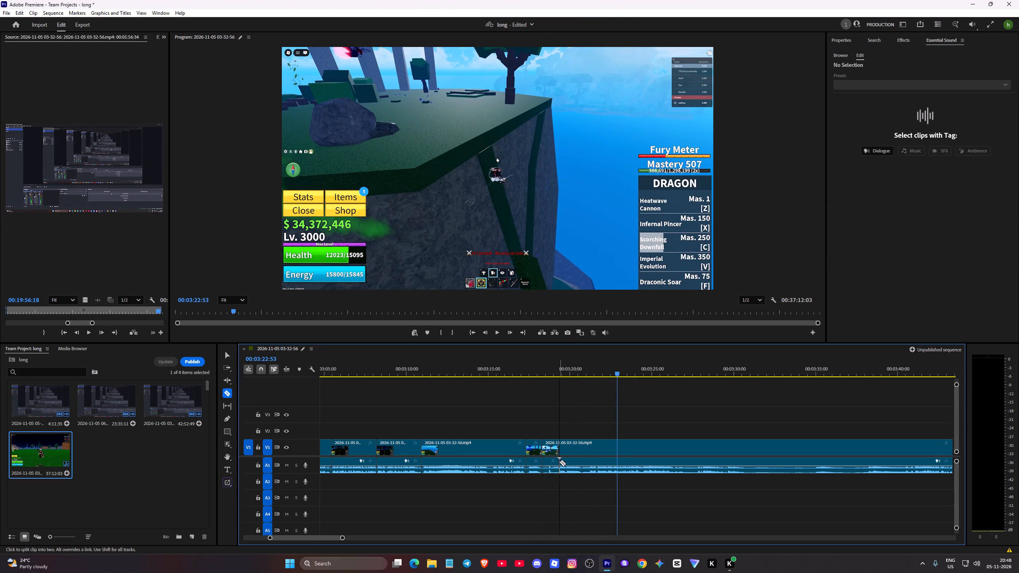
pyautogui.click(559, 450)
# Delete the audio and video segment between about 00:03:18:18 and 00:03:19:20, and close its gap.
pyautogui.press('v')
pyautogui.click(556, 454)
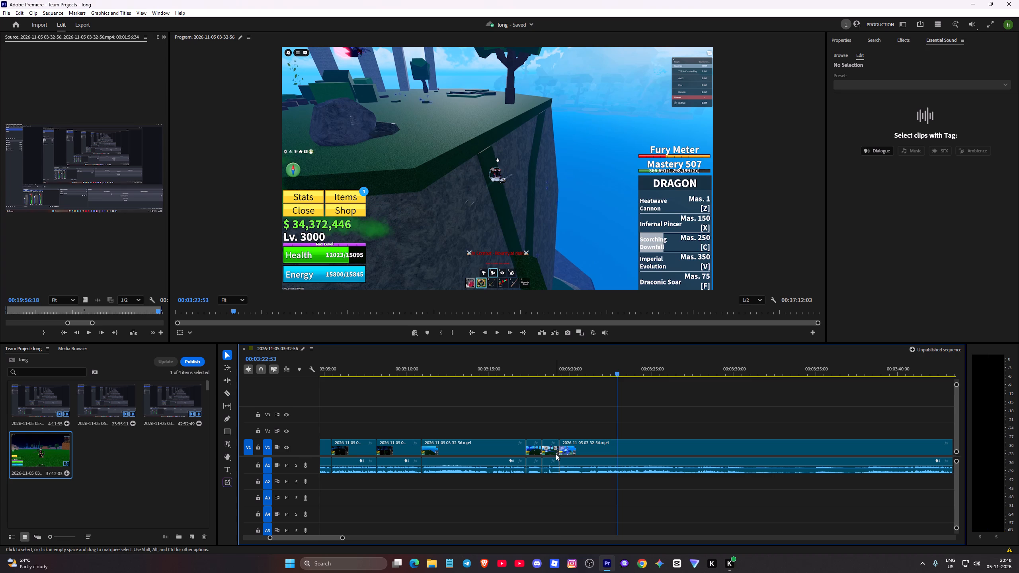
pyautogui.press('Delete')
pyautogui.click(547, 469)
pyautogui.press('Delete')
pyautogui.click(549, 451)
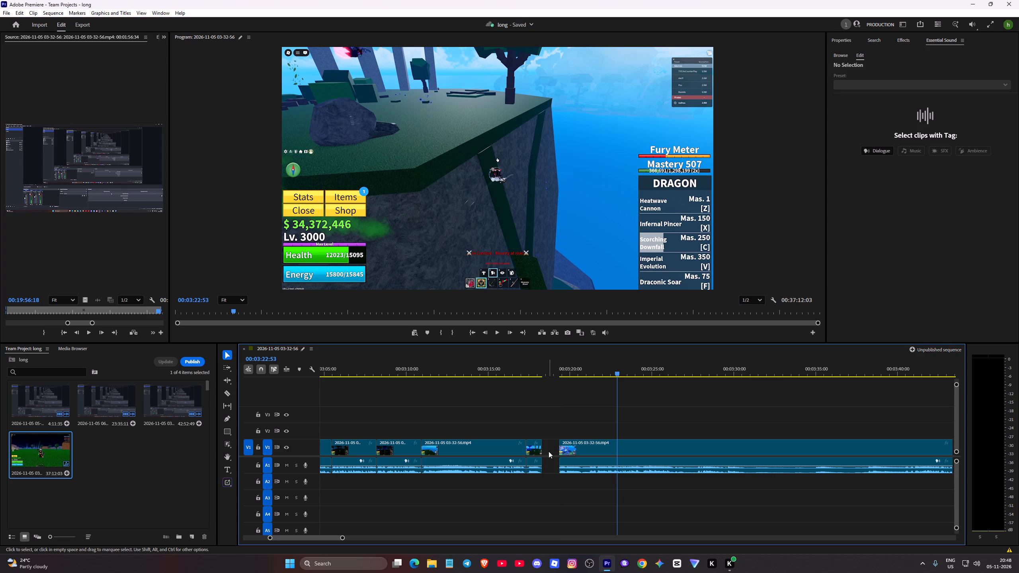
pyautogui.press('Delete')
# Replay the combat from about 00:03:17 and split the audio and video at about 00:03:26.
pyautogui.click(516, 375)
pyautogui.press('space')
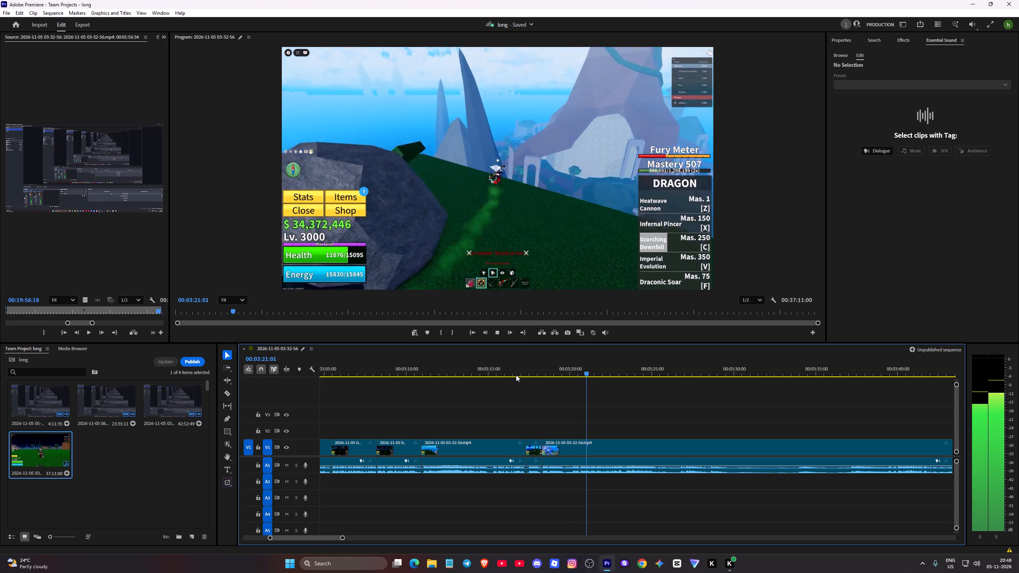
pyautogui.press('c')
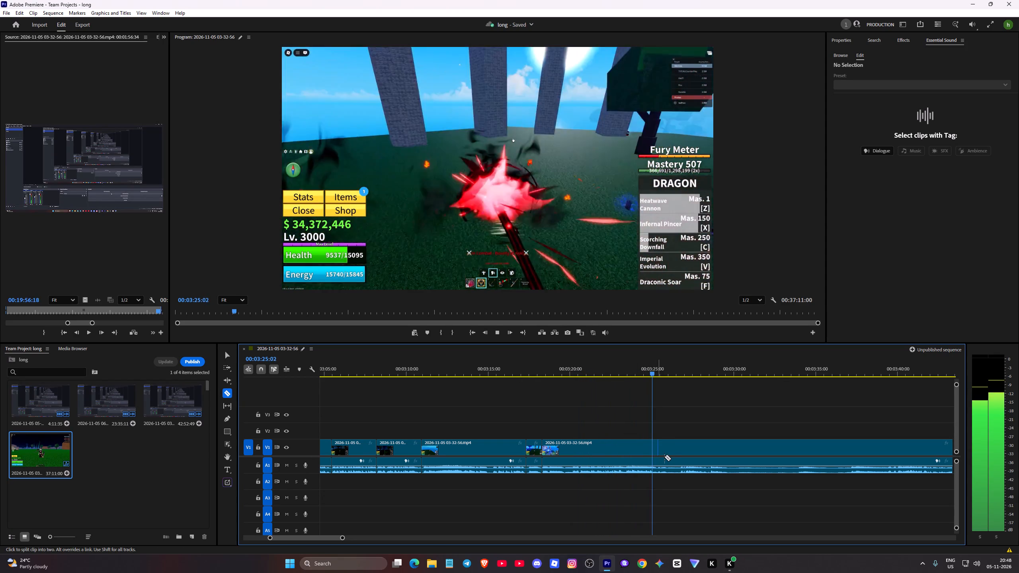
pyautogui.press('space')
pyautogui.click(667, 464)
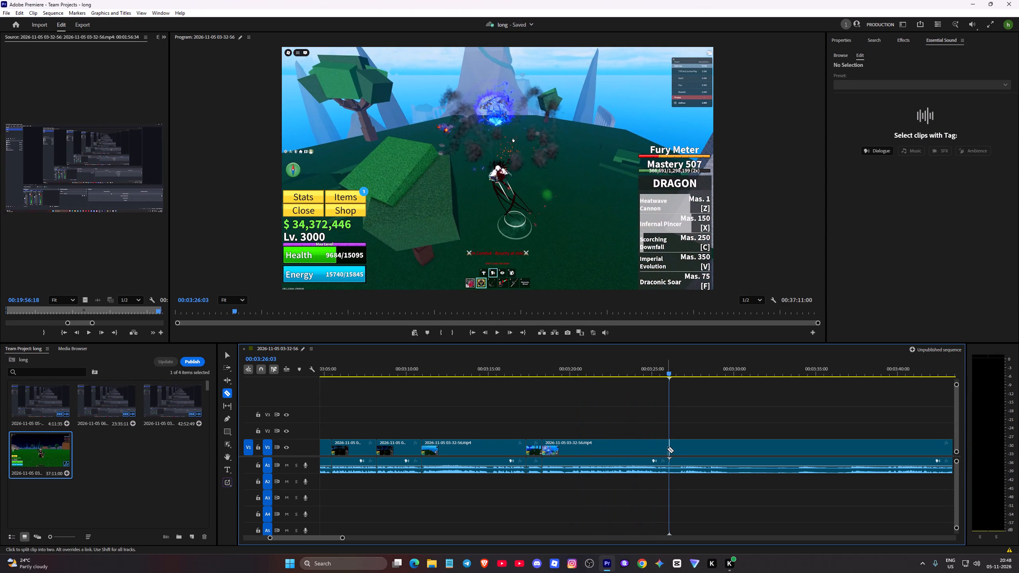
pyautogui.click(667, 449)
# Examine the combat footage after the 00:03:26 cut, skipping ahead to about 00:03:39.
pyautogui.press('space')
pyautogui.click(882, 372)
pyautogui.press('space')
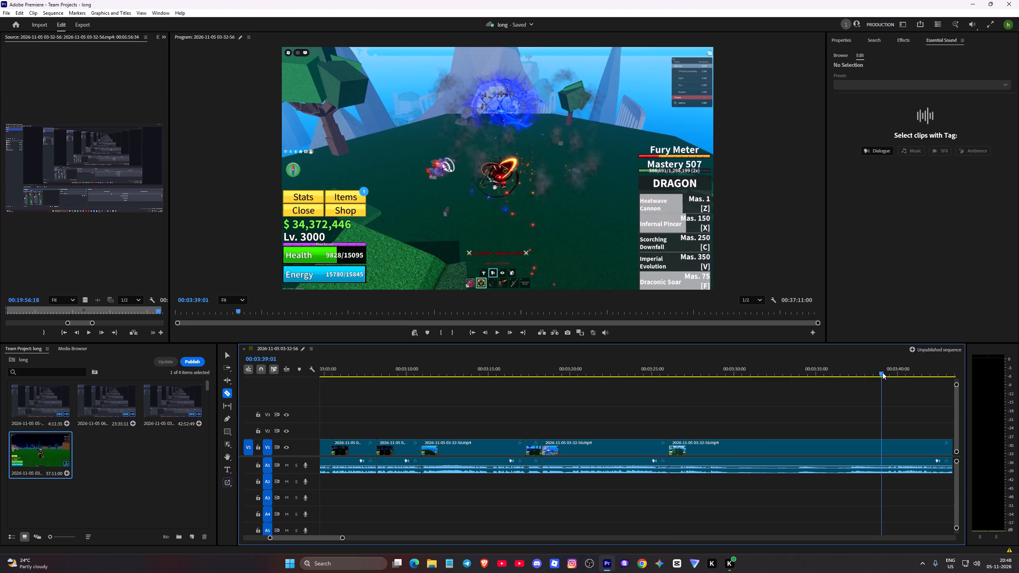
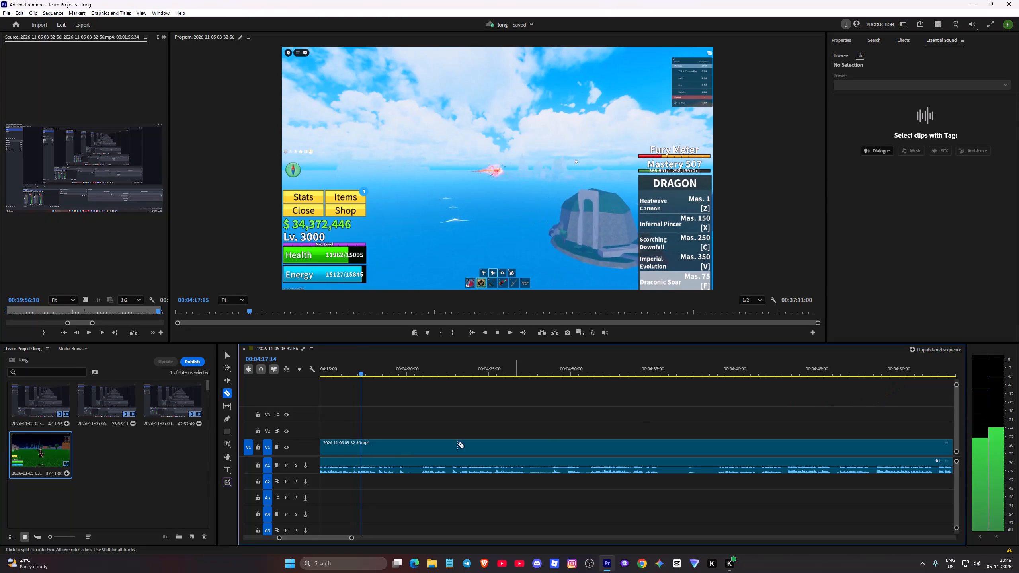
# Look back from about 00:04:18 through the earlier edited footage, sampling playback around 00:02:15 and 00:02:45.
pyautogui.press('space')
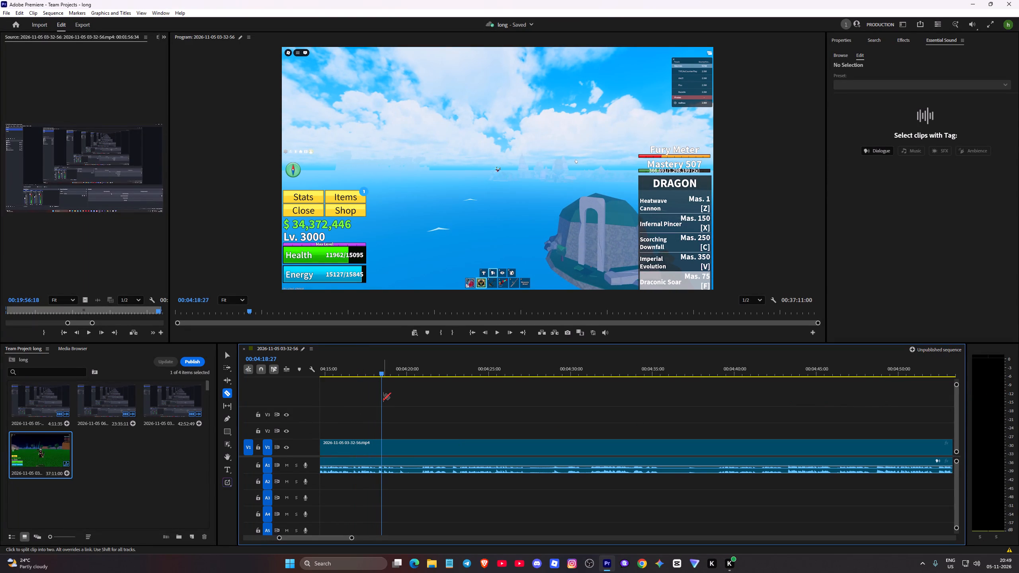
pyautogui.write('vcv')
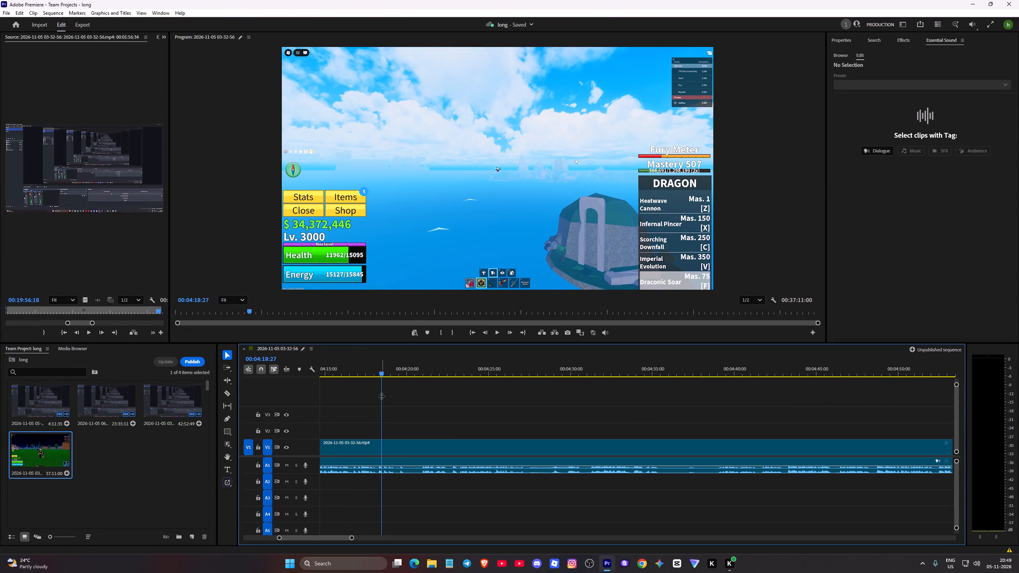
pyautogui.moveTo(381, 396); pyautogui.dragTo(884, 360)
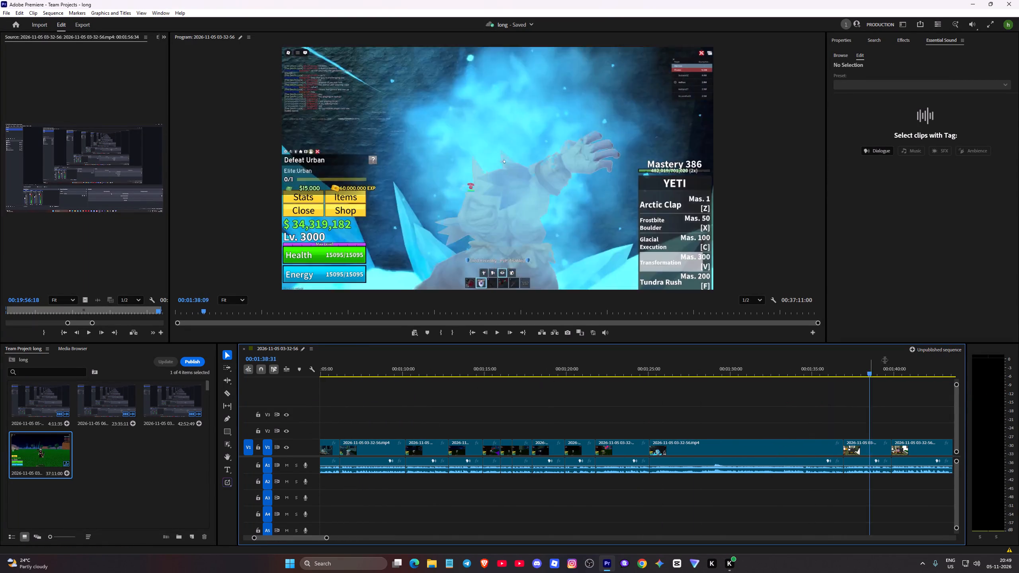
pyautogui.moveTo(884, 360); pyautogui.dragTo(338, 364)
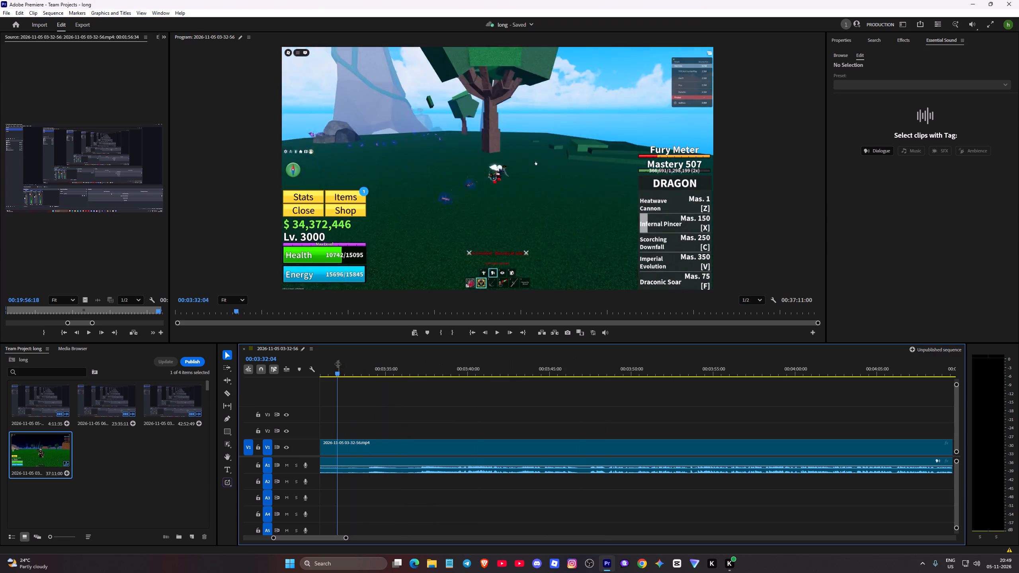
pyautogui.moveTo(338, 364); pyautogui.dragTo(988, 344)
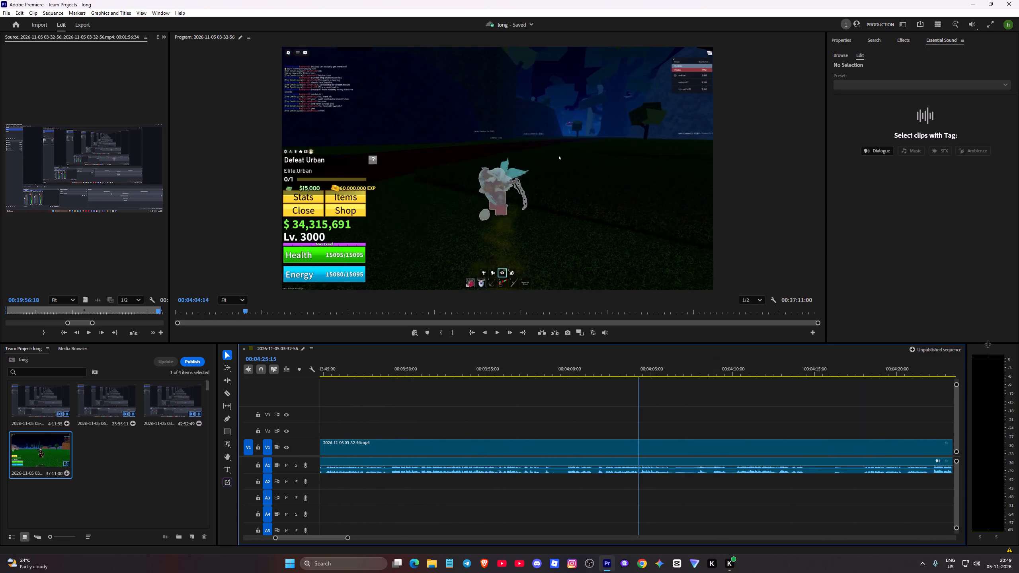
pyautogui.moveTo(988, 344); pyautogui.dragTo(584, 357)
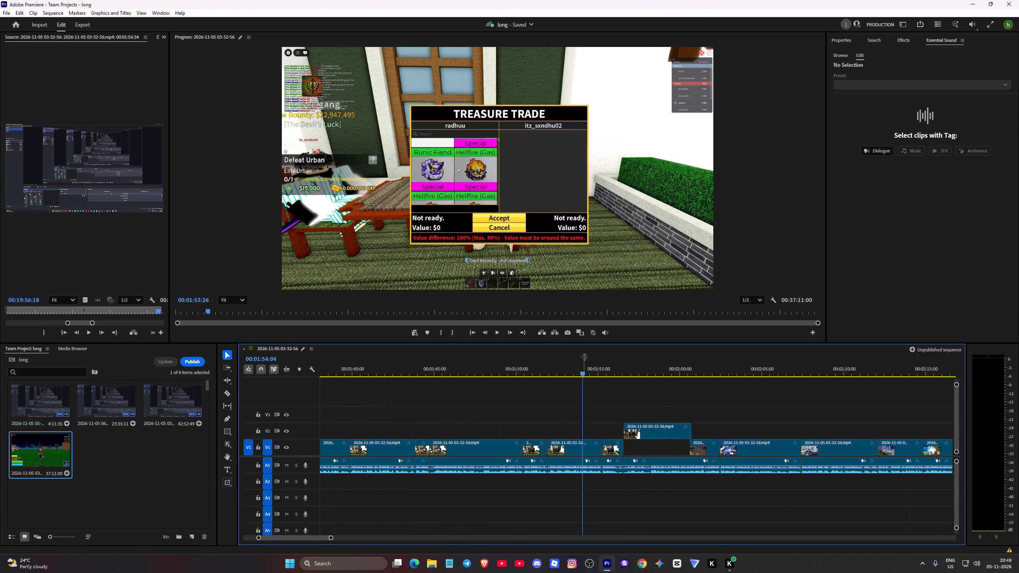
pyautogui.moveTo(584, 357); pyautogui.dragTo(933, 349)
pyautogui.press('space')
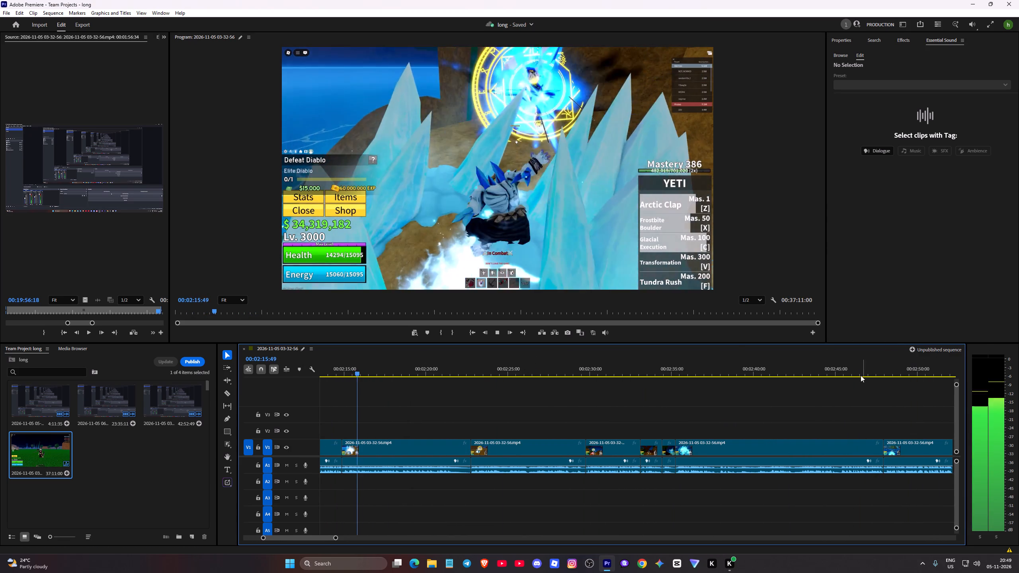
pyautogui.click(843, 370)
pyautogui.press('space')
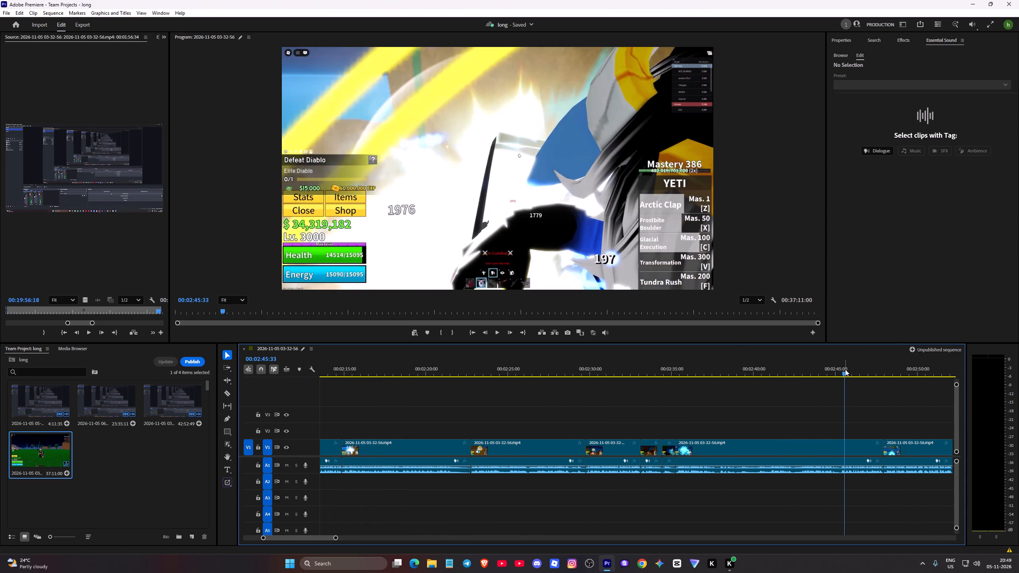
# Examine the footage after the 00:03:26 cut, skipping to about 00:04:01 and sampling the fight at about 00:04:28.
pyautogui.click(931, 374)
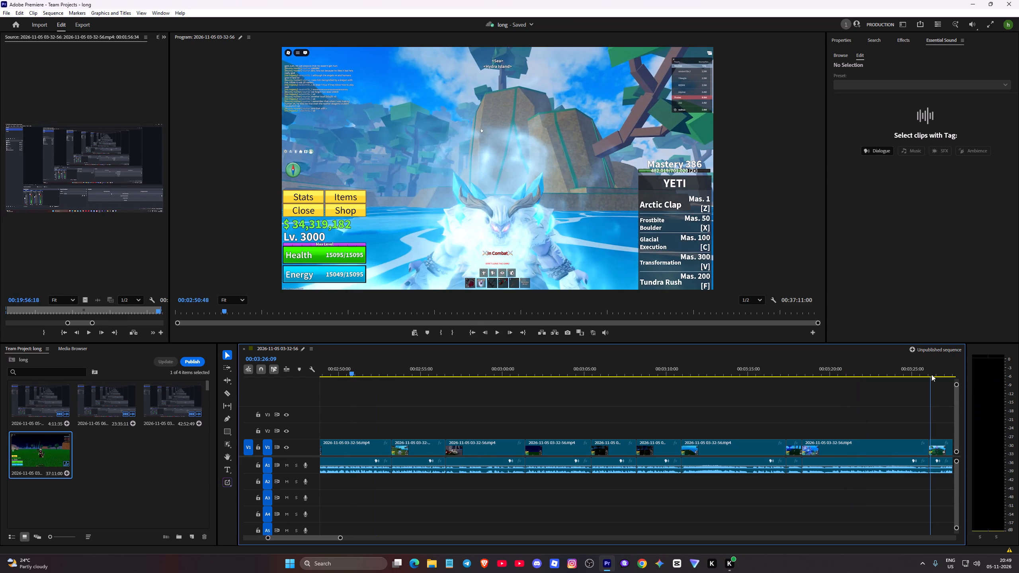
pyautogui.click(931, 374)
pyautogui.press('space')
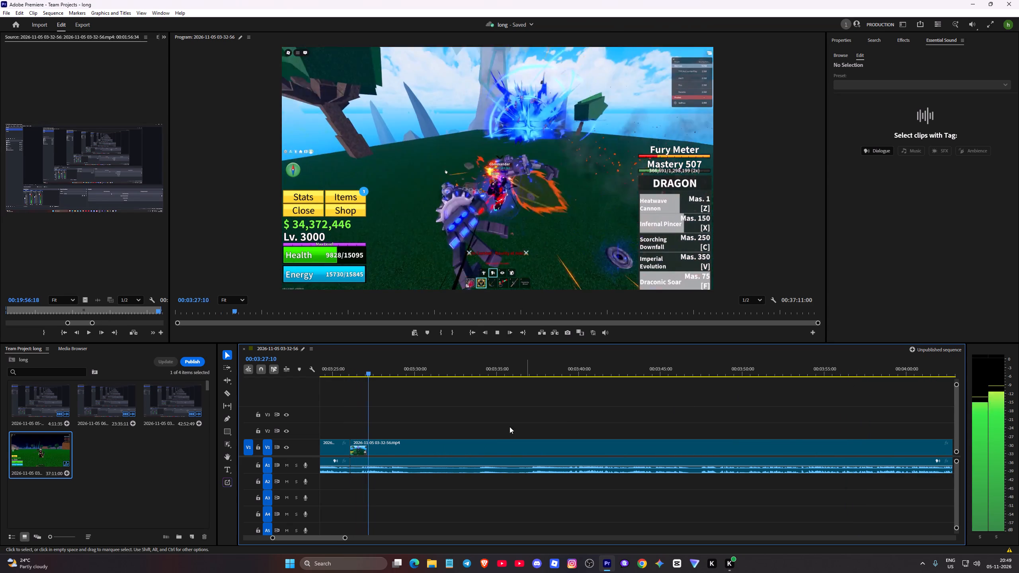
pyautogui.click(925, 377)
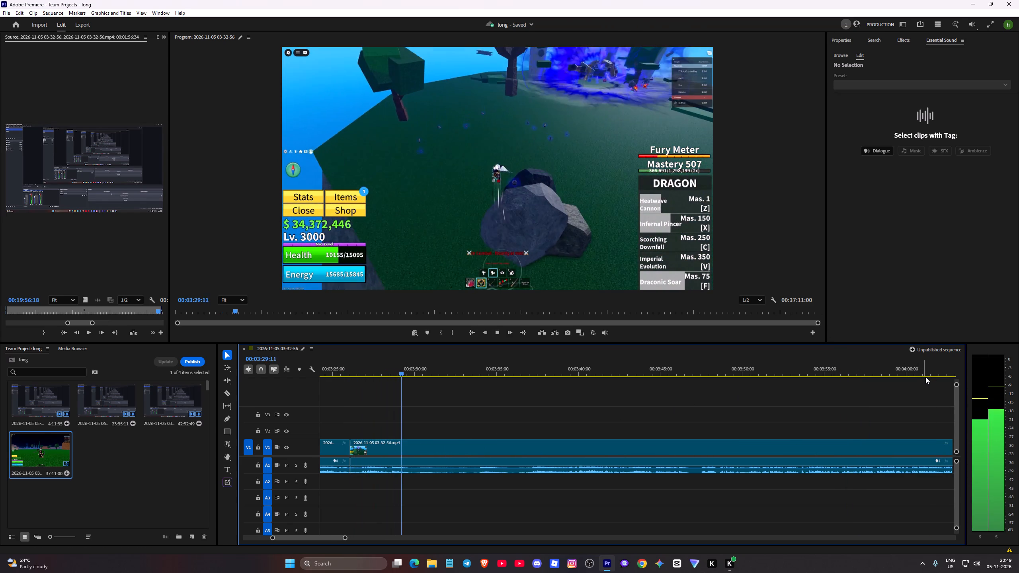
pyautogui.click(930, 369)
pyautogui.press('space')
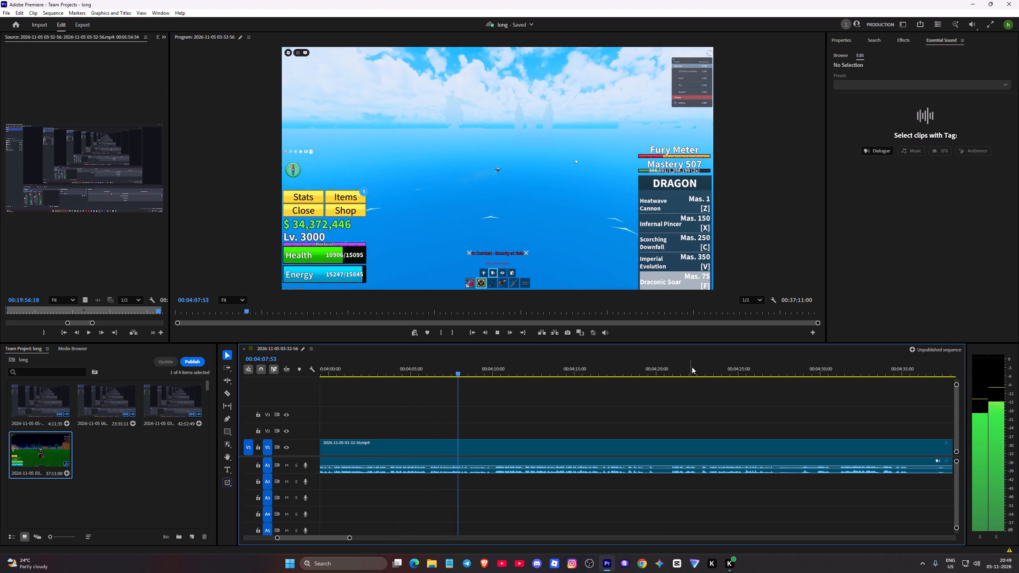
pyautogui.click(788, 364)
pyautogui.press('space')
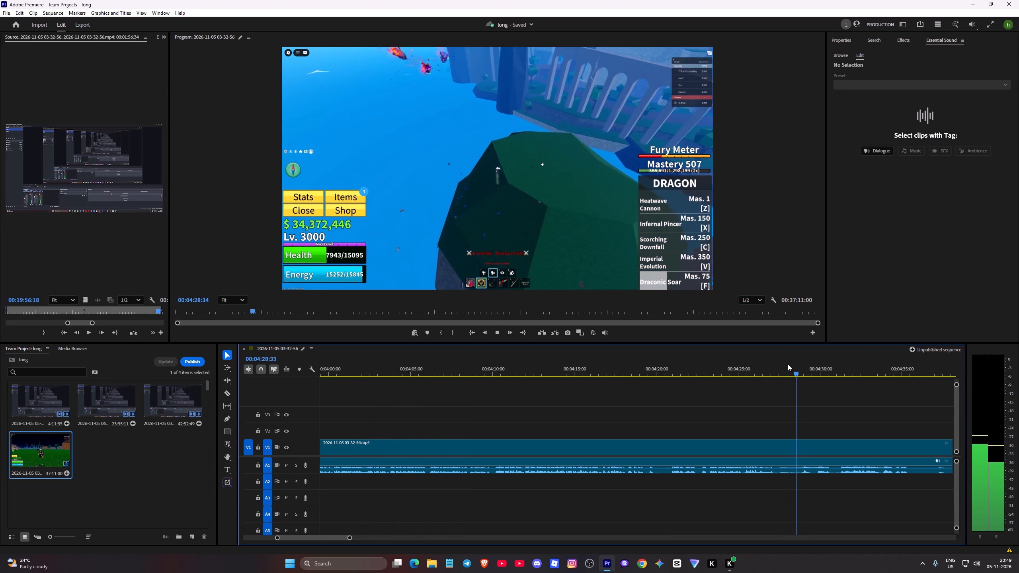
pyautogui.press('space')
# Replay the ocean travel from about 00:04:07:33 and split the audio and video at about 00:04:10.
pyautogui.click(497, 362)
pyautogui.press('space')
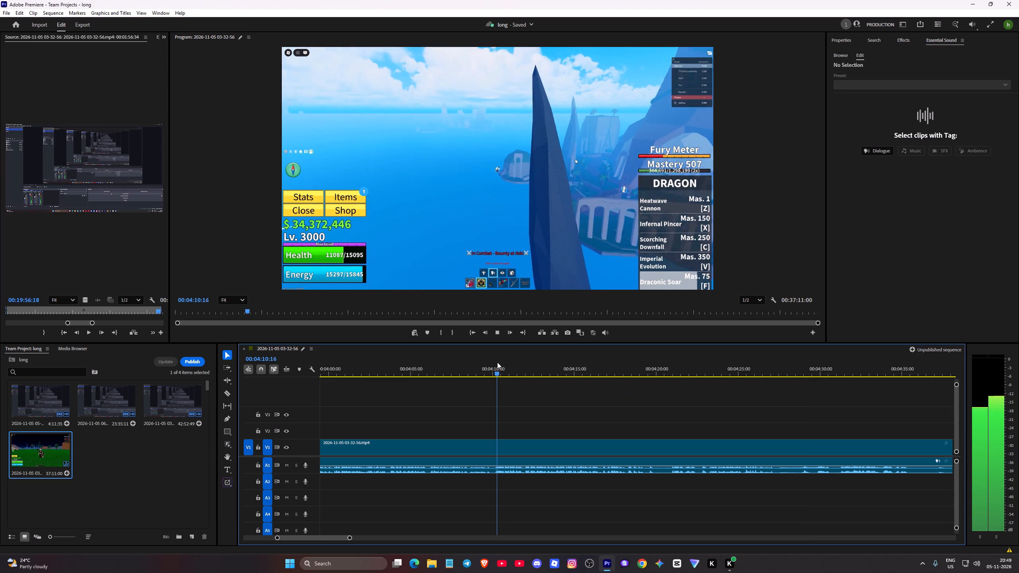
pyautogui.press('space')
pyautogui.click(453, 361)
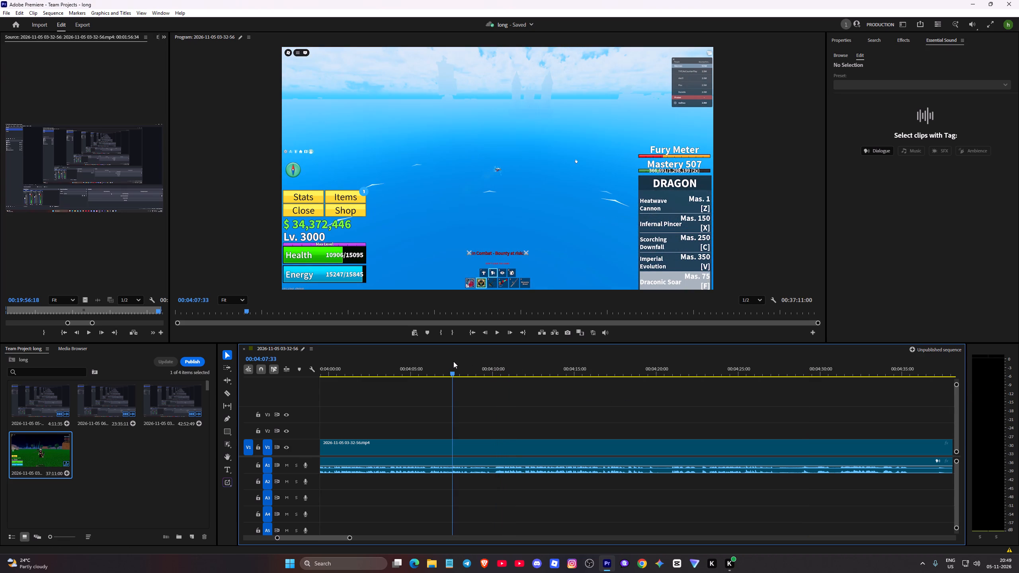
pyautogui.press('space')
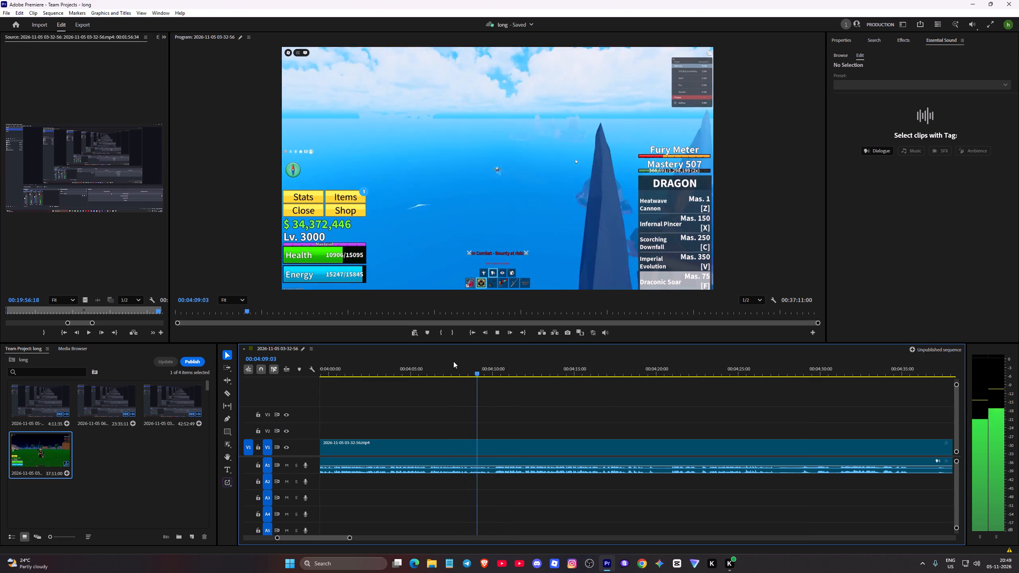
pyautogui.press('space')
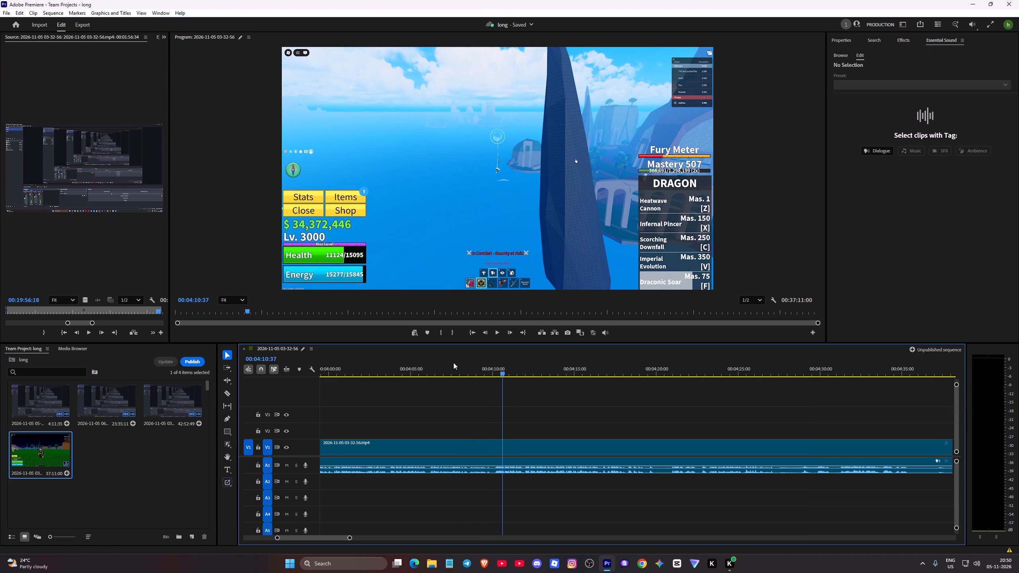
pyautogui.press('c')
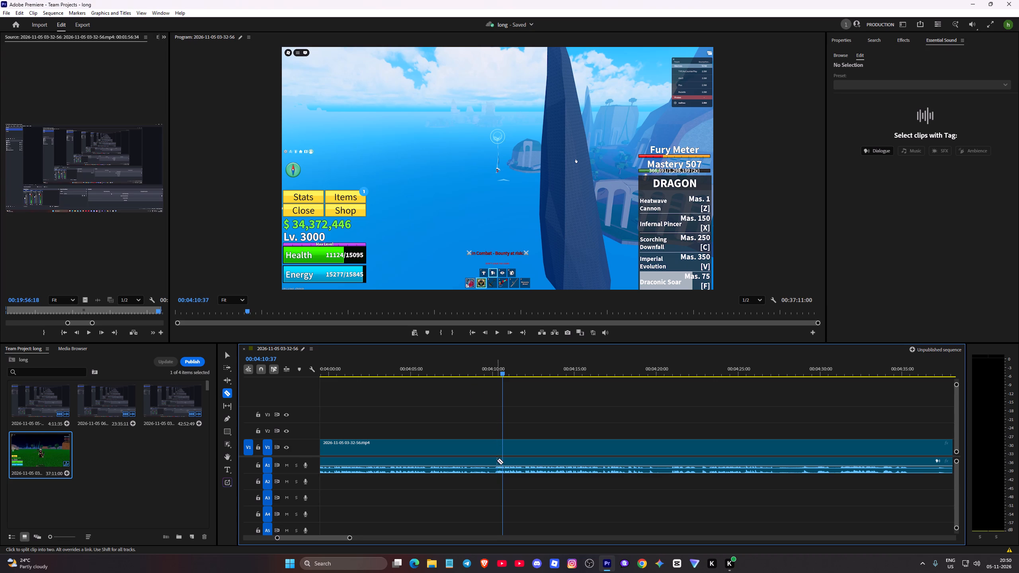
pyautogui.click(496, 466)
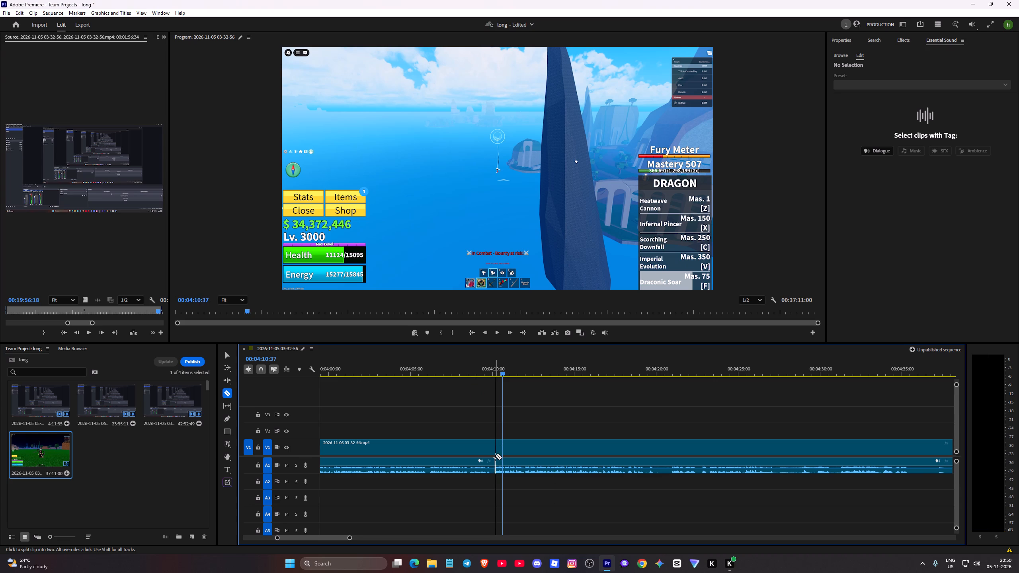
pyautogui.click(495, 451)
# Delete the audio and video segment between about 00:03:26 and 00:04:10, and close its gap.
pyautogui.press('c')
pyautogui.press('v')
pyautogui.click(480, 466)
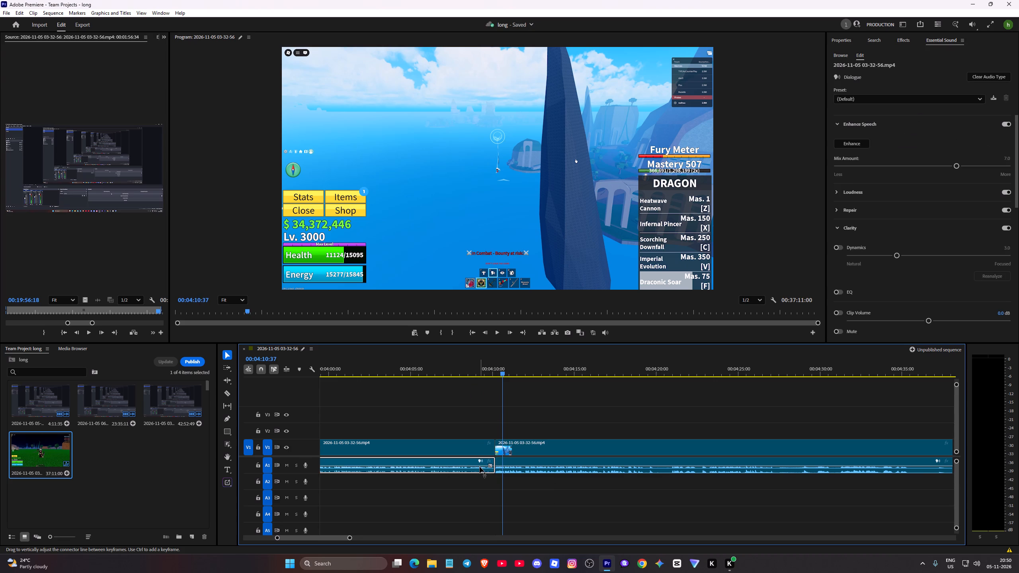
pyautogui.press('Delete')
pyautogui.click(481, 452)
pyautogui.press('Delete')
pyautogui.click(480, 450)
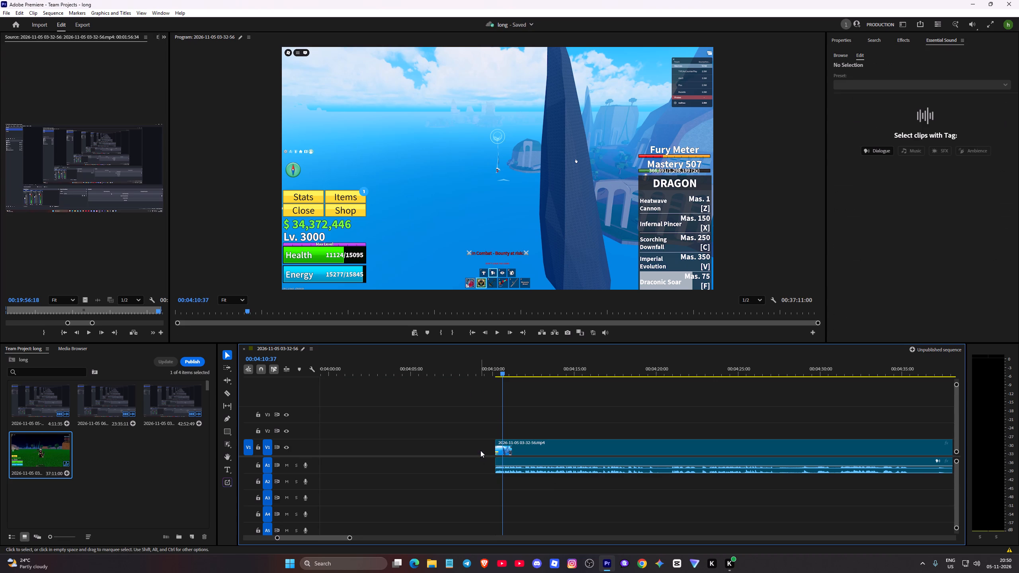
pyautogui.press('Delete')
# Scrub back through the edited timeline and play the combat footage from about 00:02:29.
pyautogui.moveTo(503, 407); pyautogui.dragTo(384, 408)
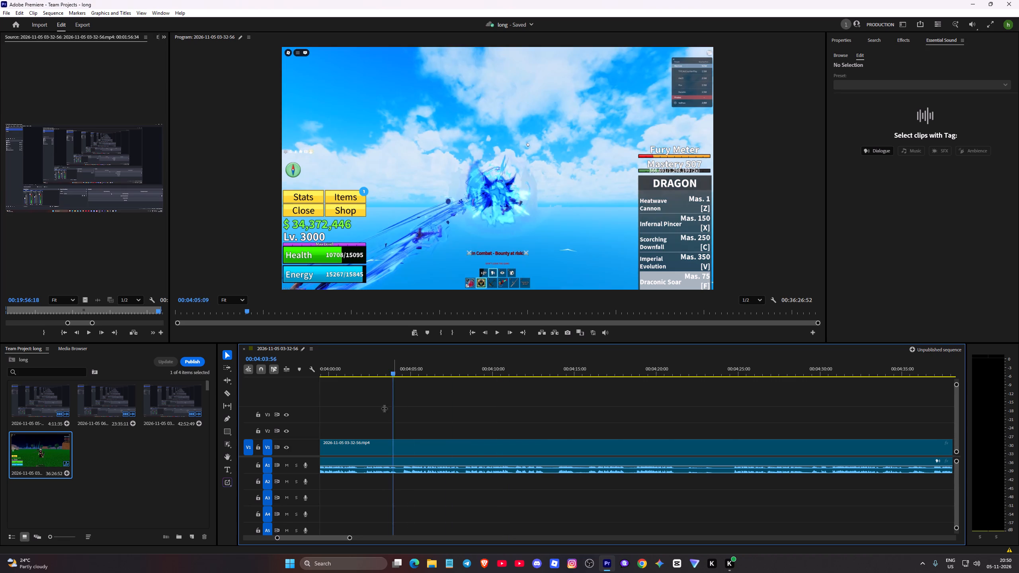
pyautogui.moveTo(384, 408); pyautogui.dragTo(956, 434)
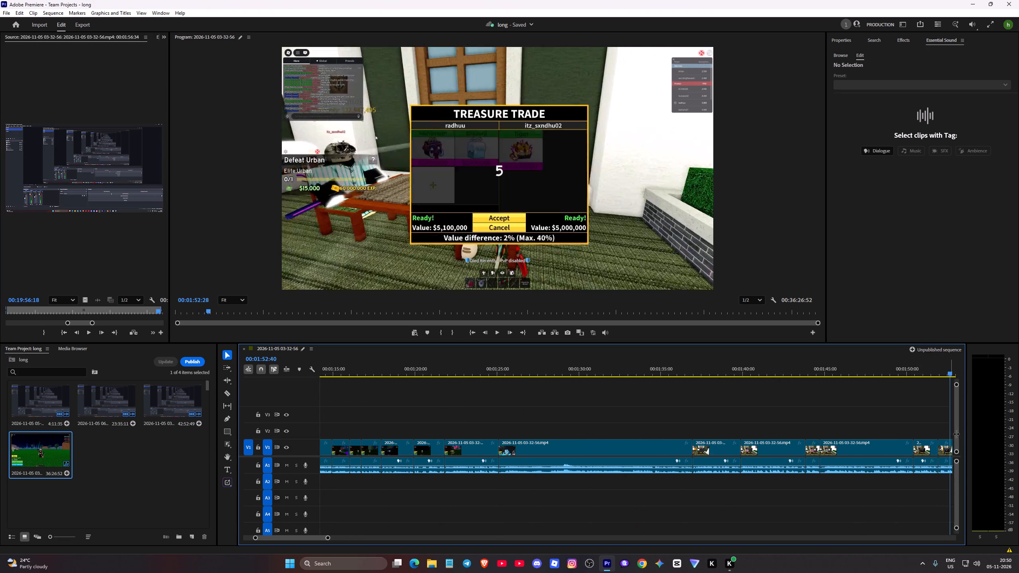
pyautogui.moveTo(956, 434); pyautogui.dragTo(530, 438)
pyautogui.press('space')
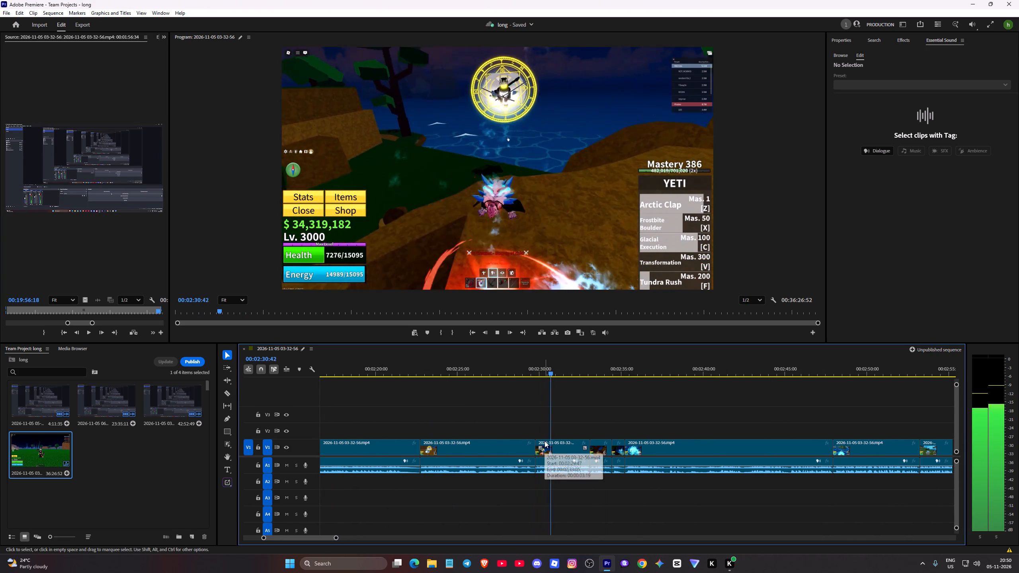
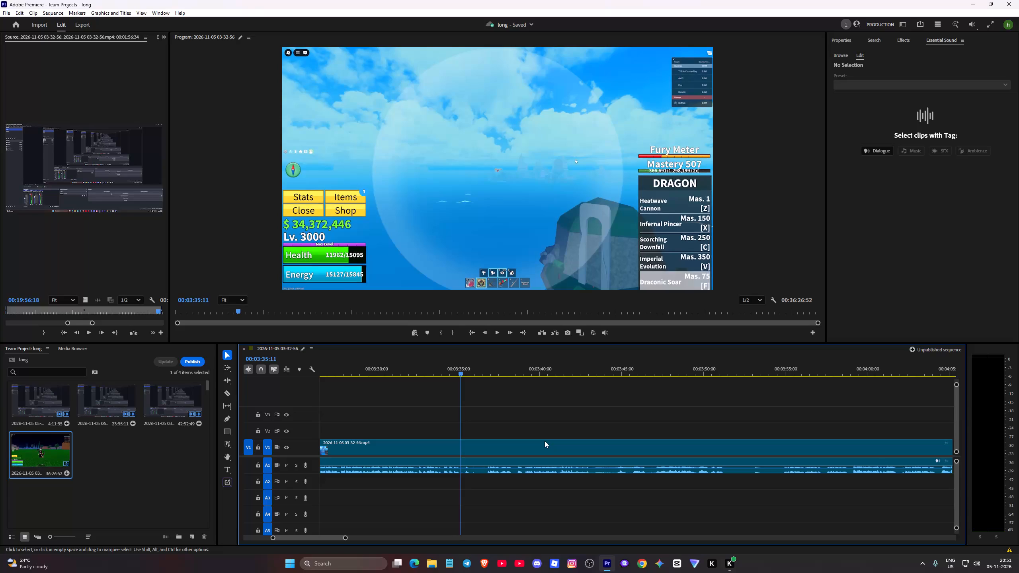
# Split the gameplay clip's audio and video at 00:03:35:11, where the ocean travel begins.
pyautogui.press('c')
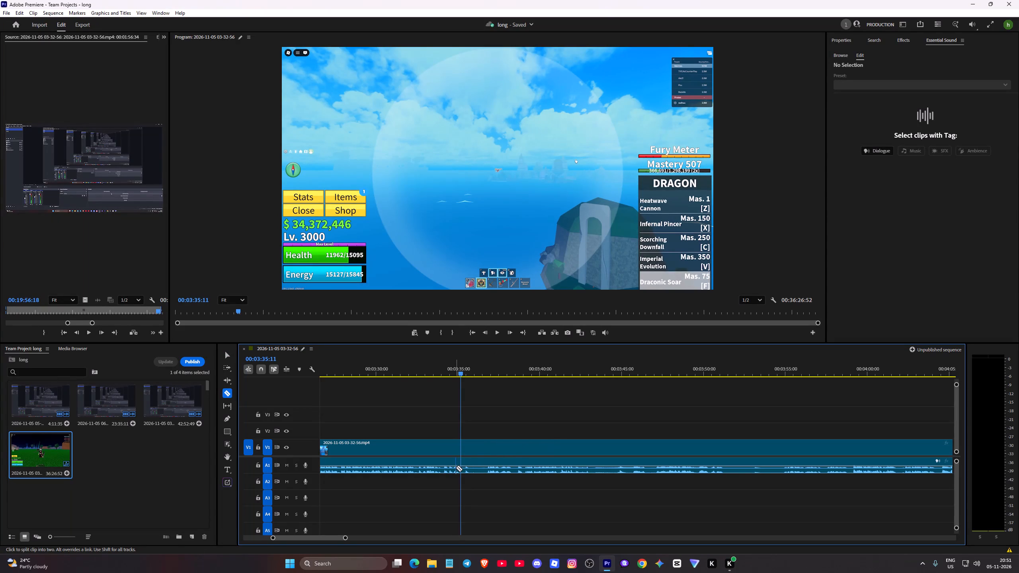
pyautogui.click(459, 467)
pyautogui.click(459, 449)
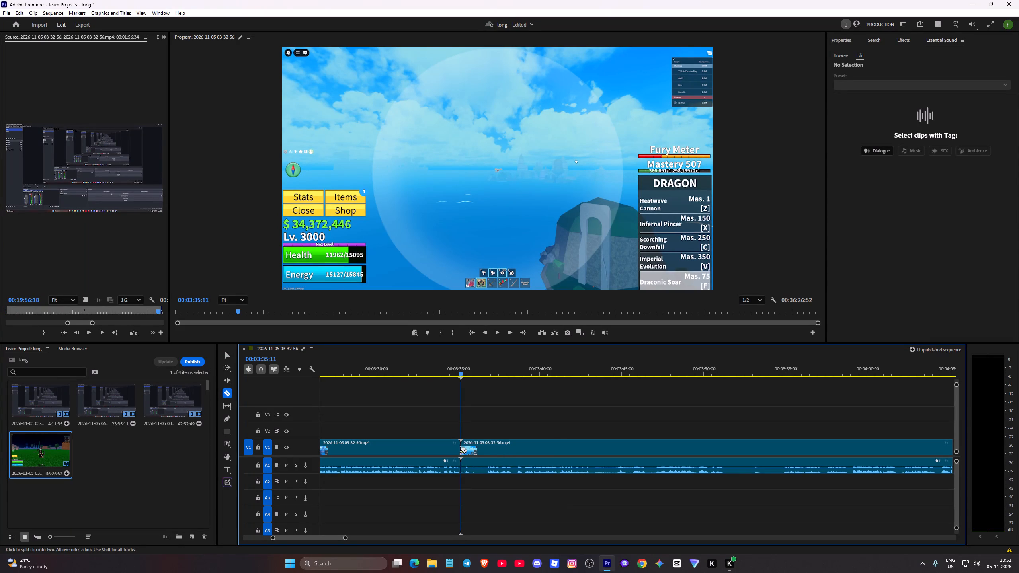
# Play the ocean travel footage after the 00:03:35 cut, skipping ahead to about 00:03:59.
pyautogui.press('space')
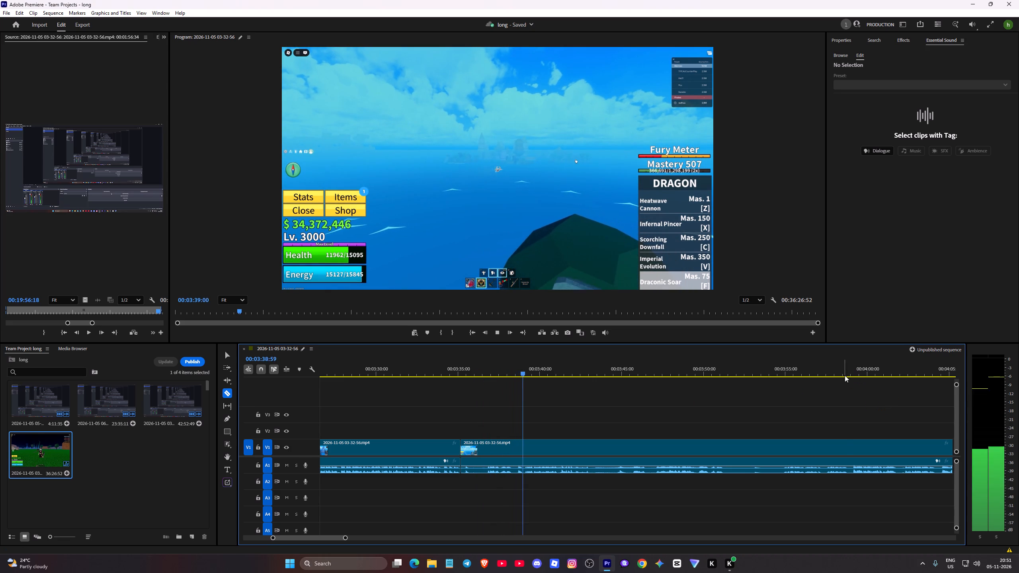
pyautogui.click(847, 372)
pyautogui.press('space')
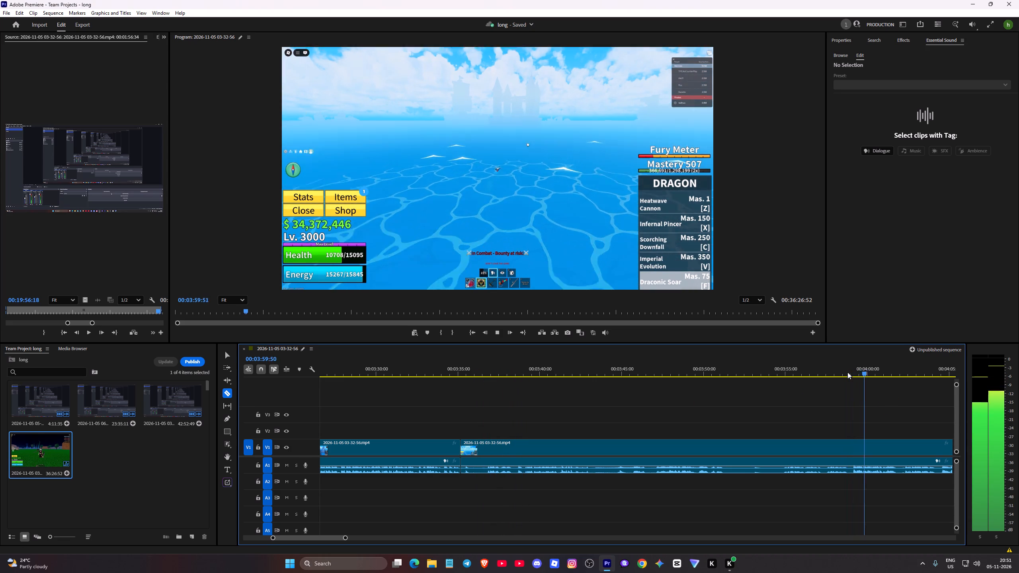
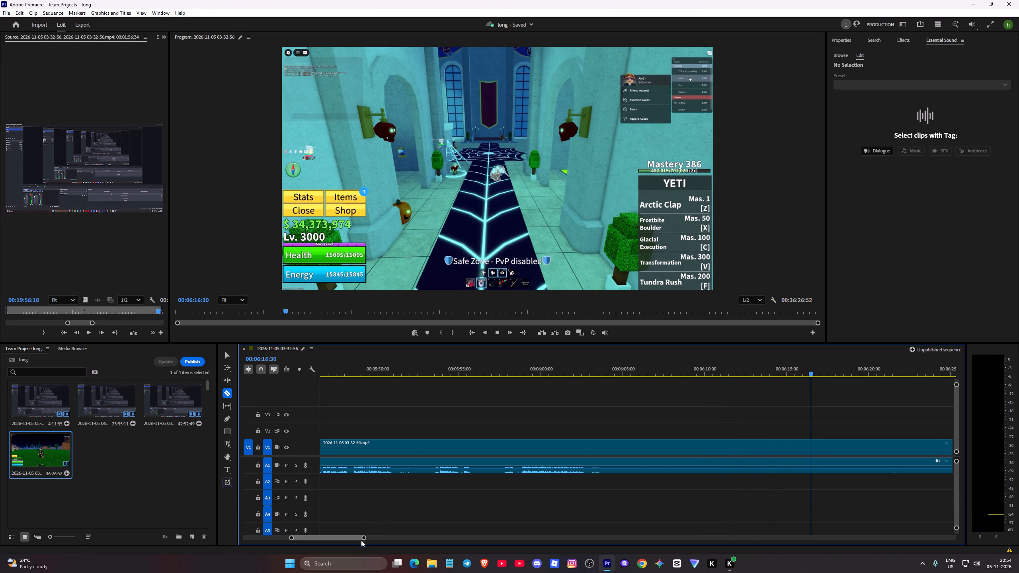
# Skip ahead through the castle hall footage and split the clip's audio and video at 00:07:48:13.
pyautogui.moveTo(365, 538); pyautogui.dragTo(351, 539)
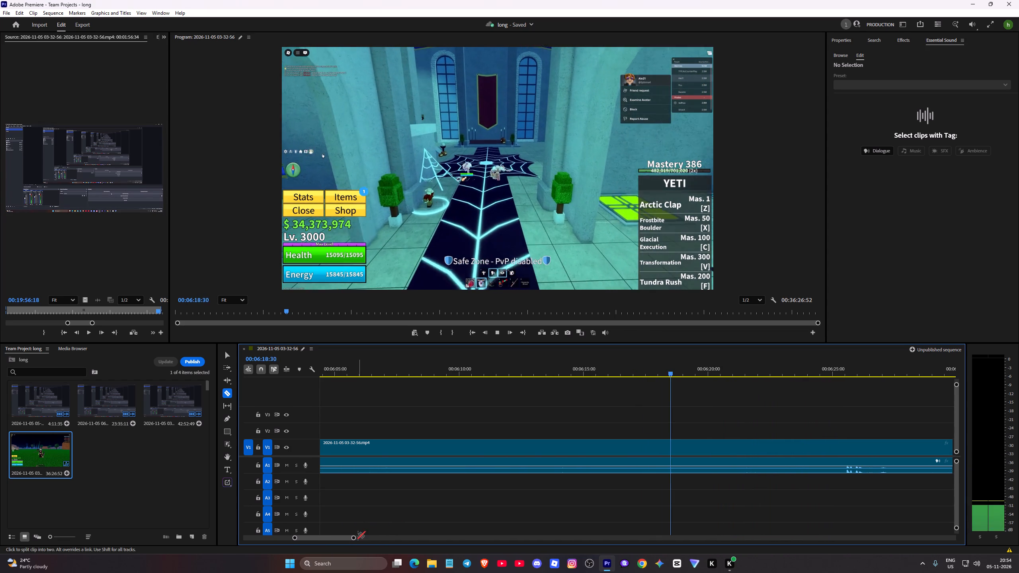
pyautogui.click(351, 537)
pyautogui.moveTo(352, 538); pyautogui.dragTo(405, 540)
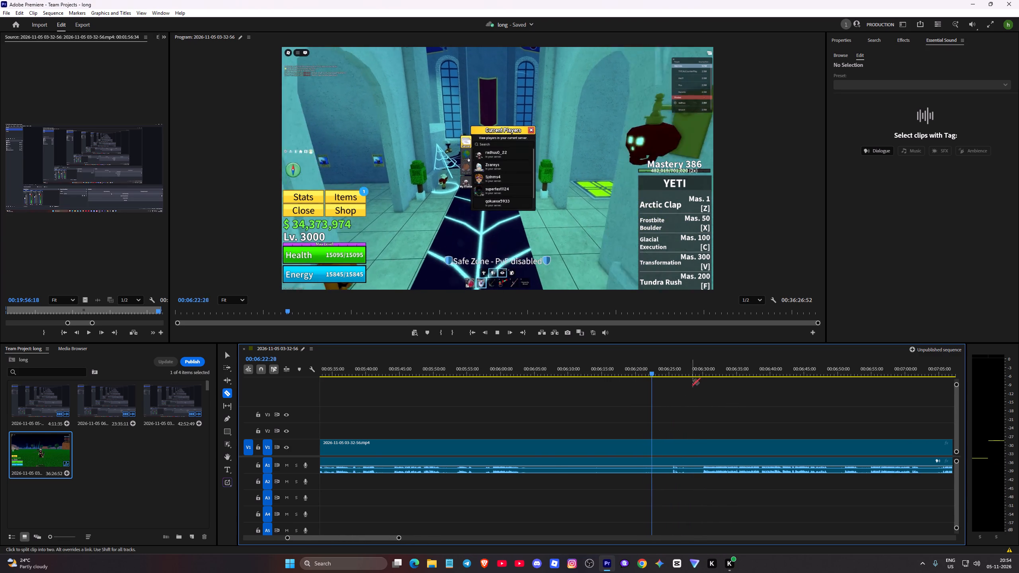
pyautogui.click(699, 374)
pyautogui.press('space')
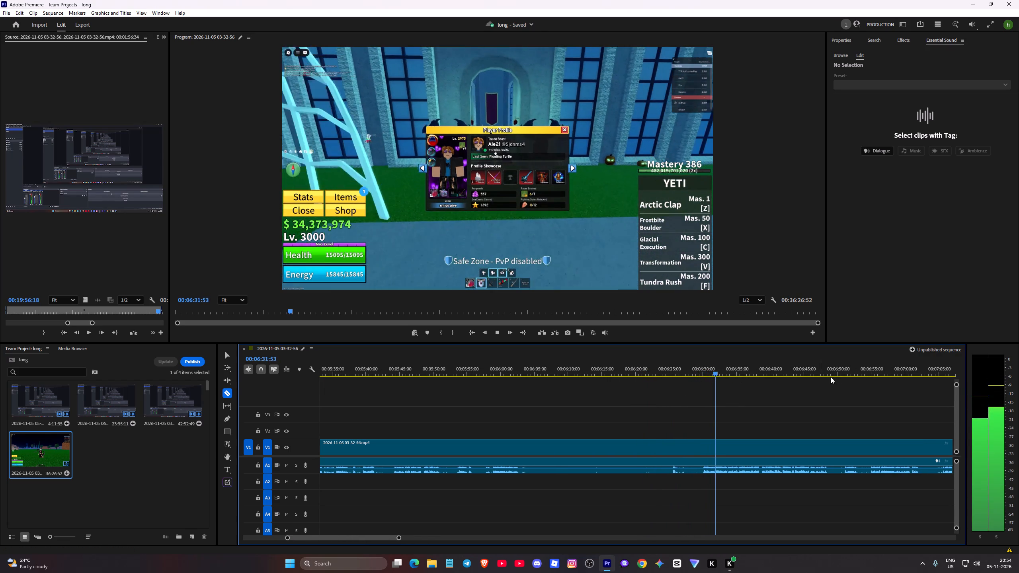
pyautogui.click(816, 374)
pyautogui.press('space')
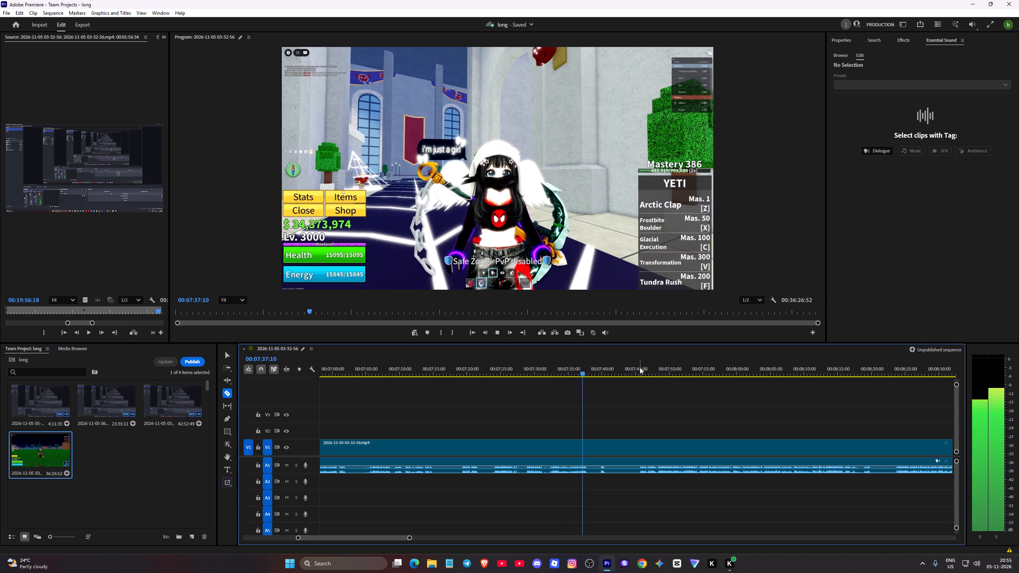
pyautogui.click(644, 372)
pyautogui.moveTo(644, 372); pyautogui.dragTo(636, 373)
pyautogui.press('space')
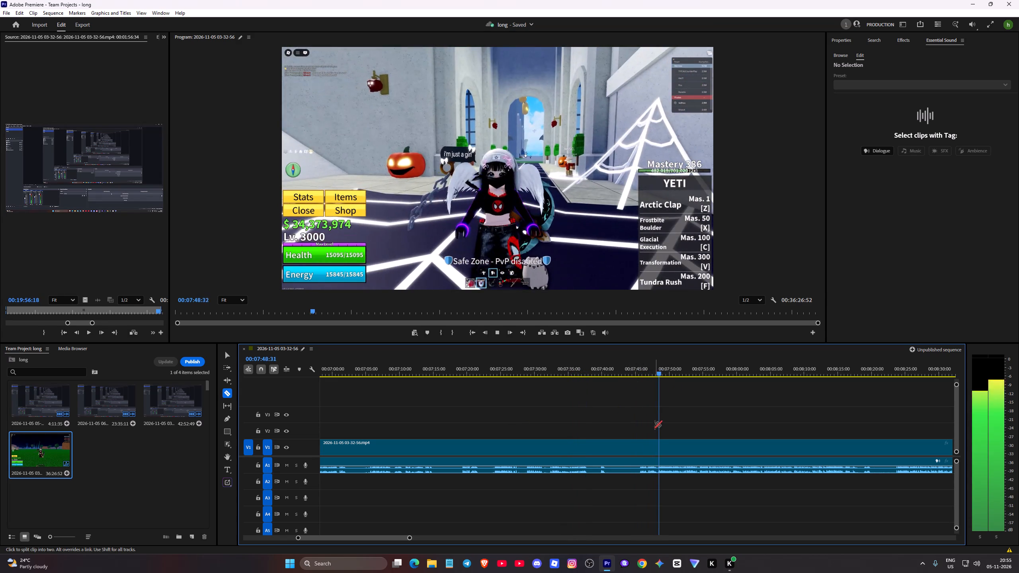
pyautogui.press('space')
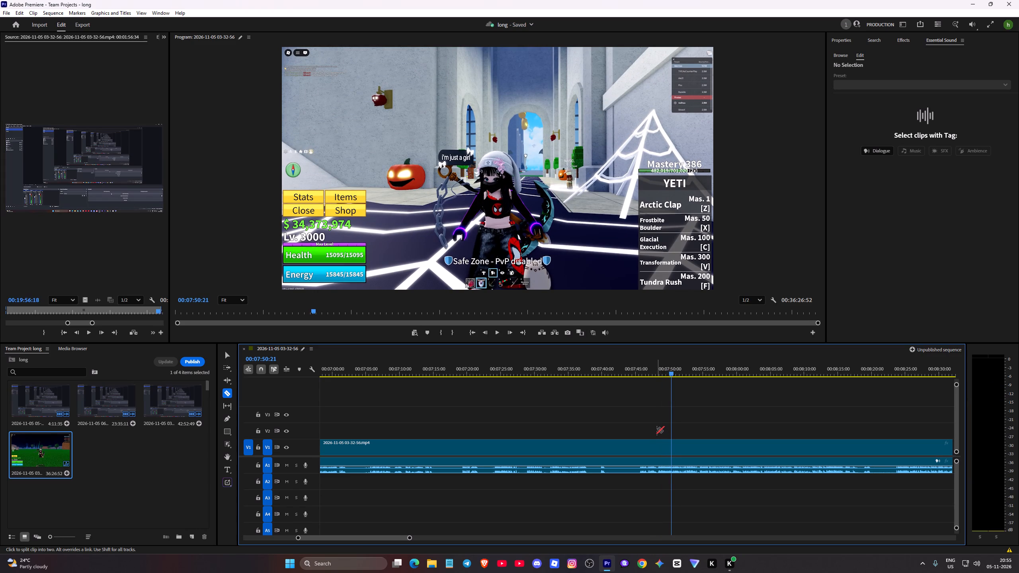
pyautogui.click(657, 450)
pyautogui.click(658, 463)
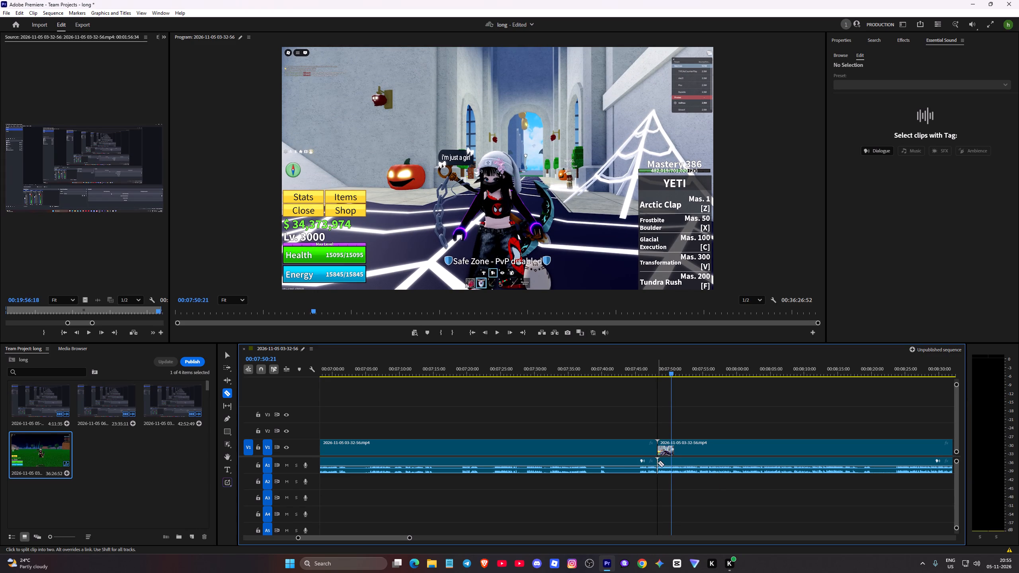
# Delete the audio and video between 00:03:35:11 and 00:07:48:13 and close the gap.
pyautogui.write('cv')
pyautogui.click(624, 461)
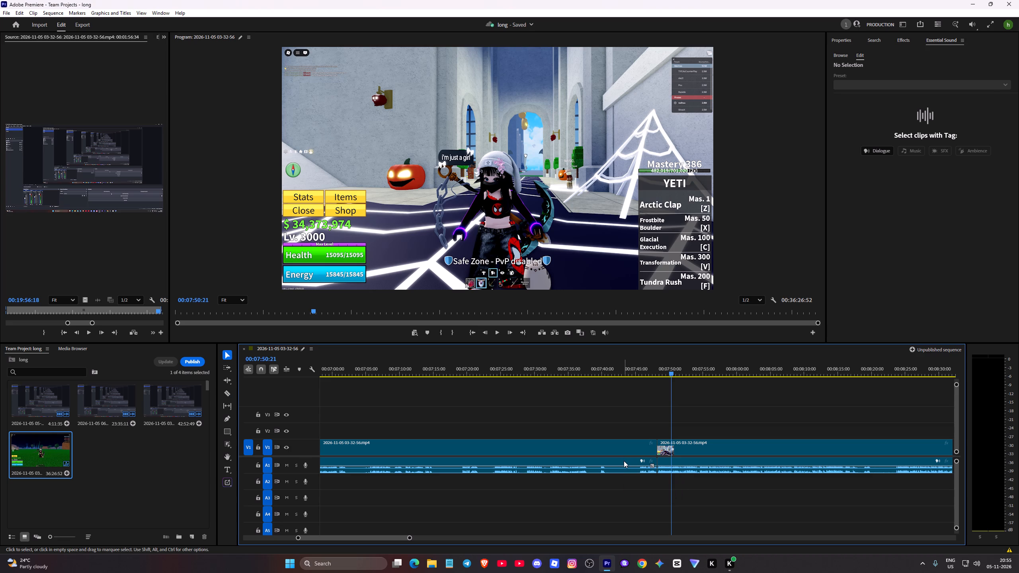
pyautogui.press('Delete')
pyautogui.click(618, 444)
pyautogui.press('Delete')
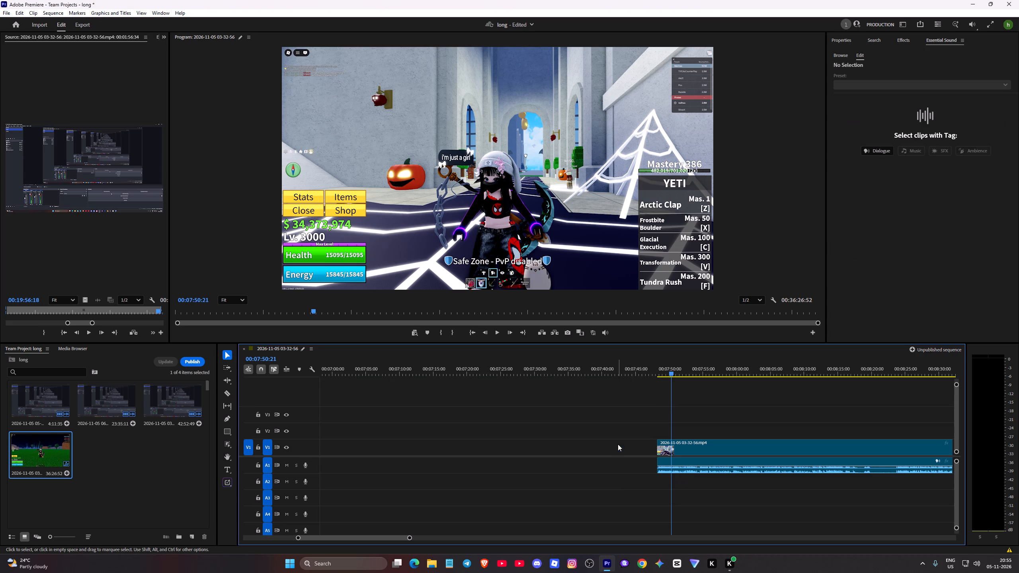
pyautogui.click(615, 451)
pyautogui.press('Delete')
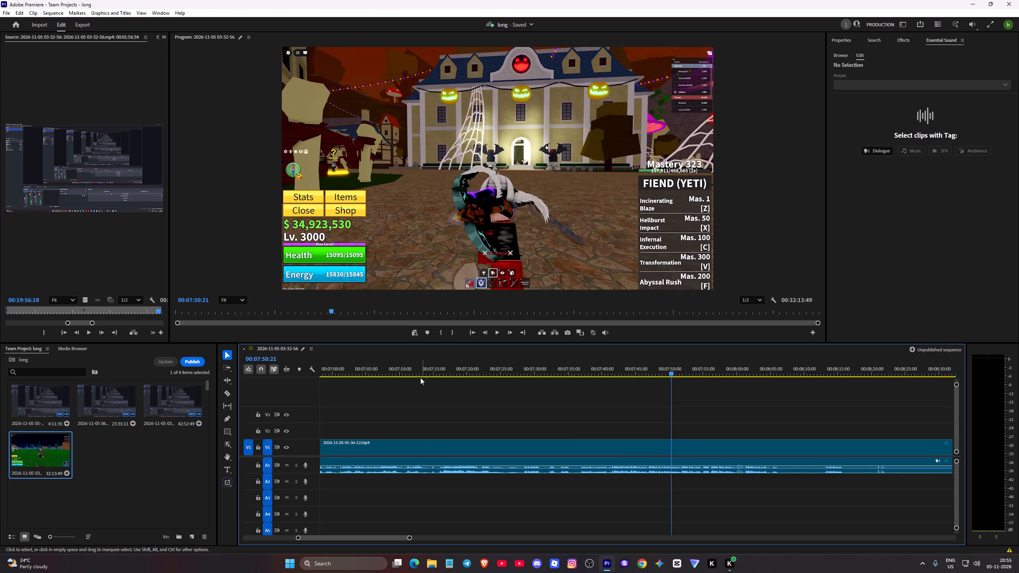
# Review the new join at 00:03:35:11 and play the castle hall and gacha footage that follows it.
pyautogui.click(373, 368)
pyautogui.moveTo(371, 373); pyautogui.dragTo(316, 377)
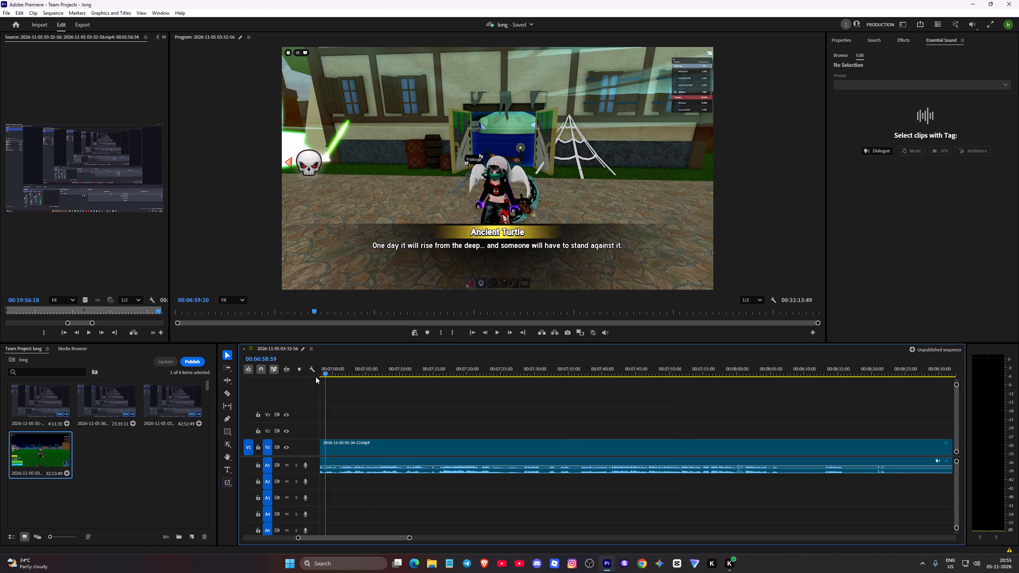
pyautogui.moveTo(316, 377); pyautogui.dragTo(268, 386)
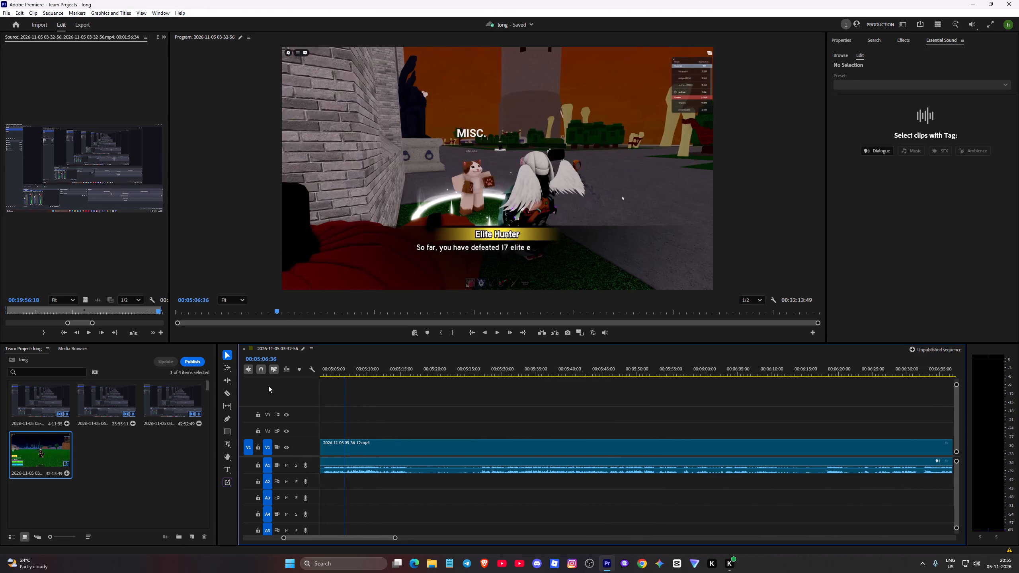
pyautogui.moveTo(268, 386); pyautogui.dragTo(272, 388)
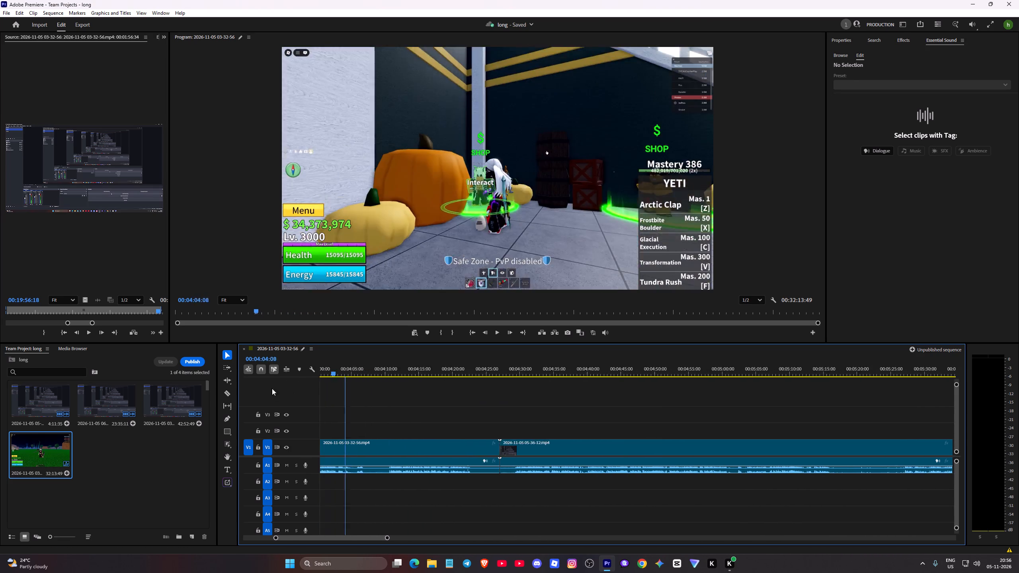
pyautogui.moveTo(272, 388); pyautogui.dragTo(618, 415)
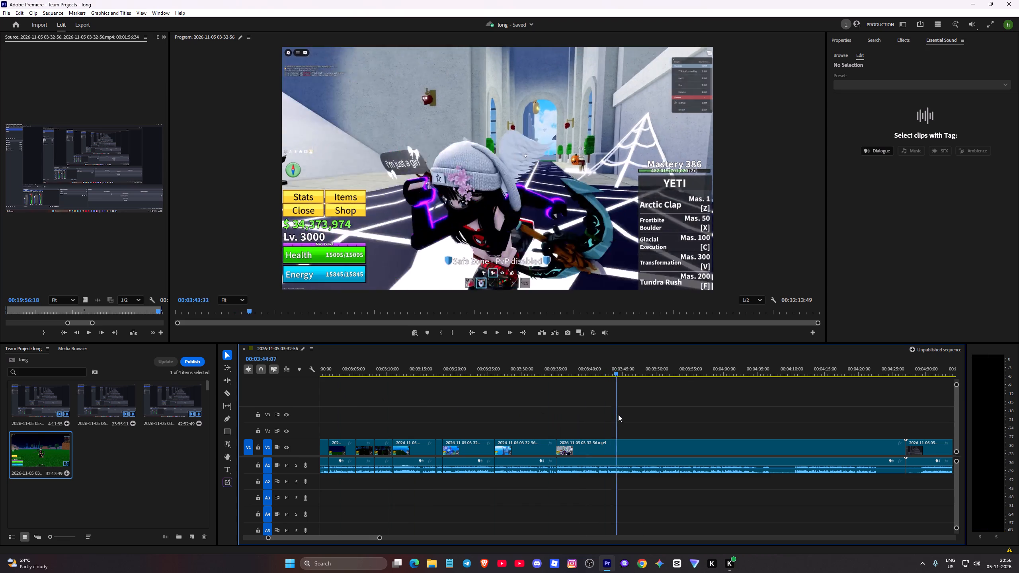
pyautogui.moveTo(618, 415); pyautogui.dragTo(533, 411)
pyautogui.press('space')
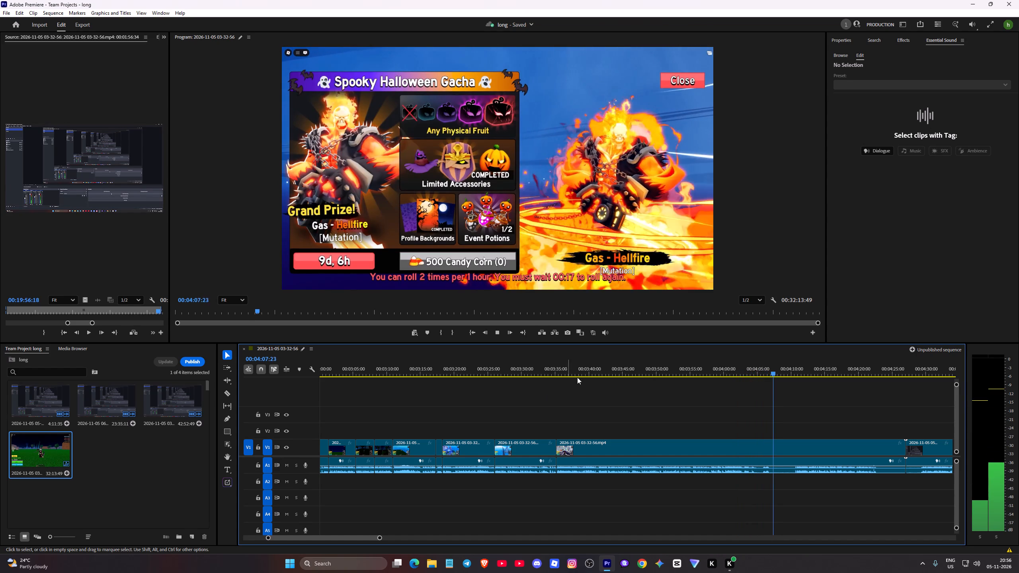
pyautogui.click(691, 366)
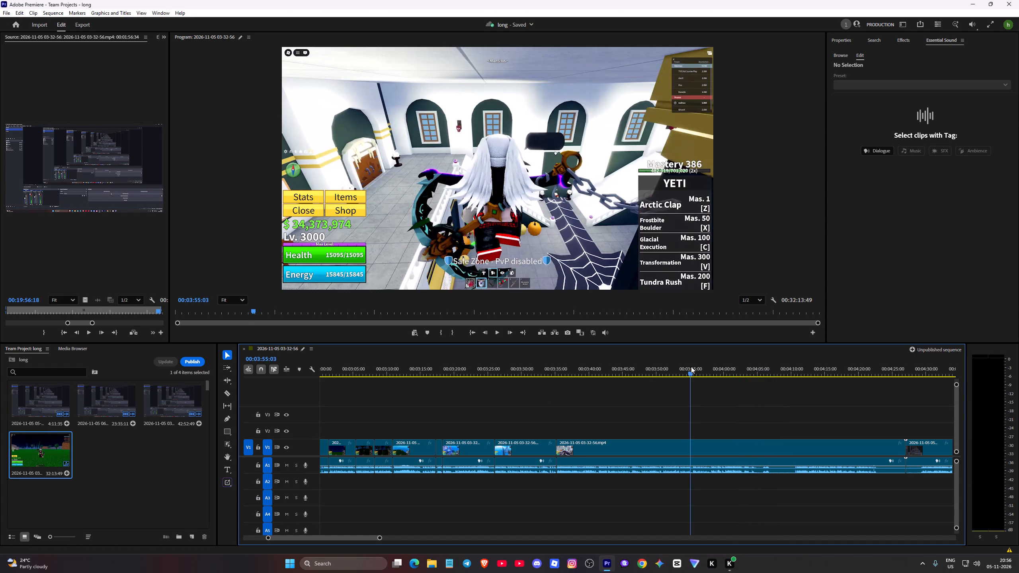
pyautogui.press('space')
pyautogui.press('space')
pyautogui.click(588, 373)
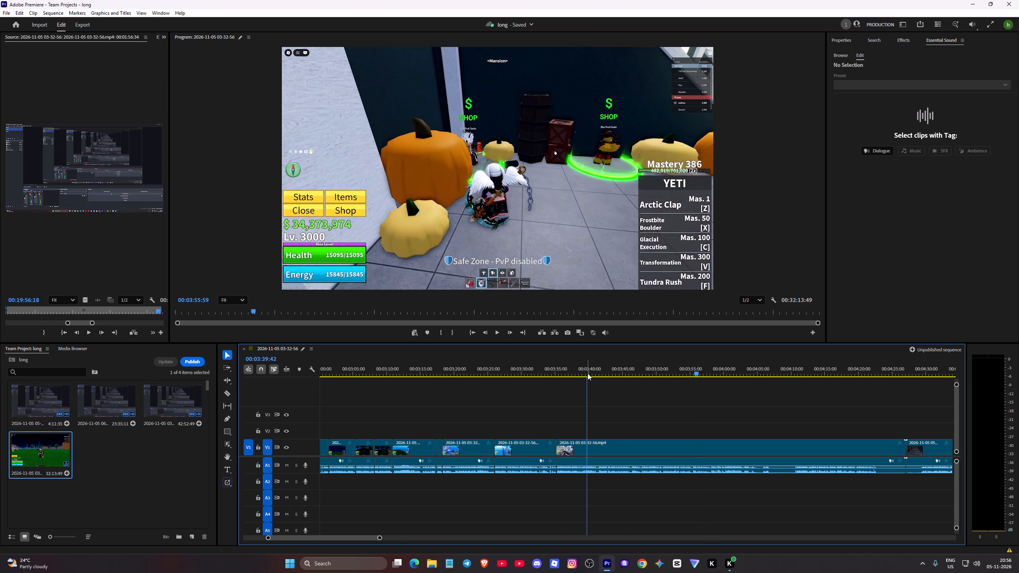
pyautogui.click(566, 369)
pyautogui.press('space')
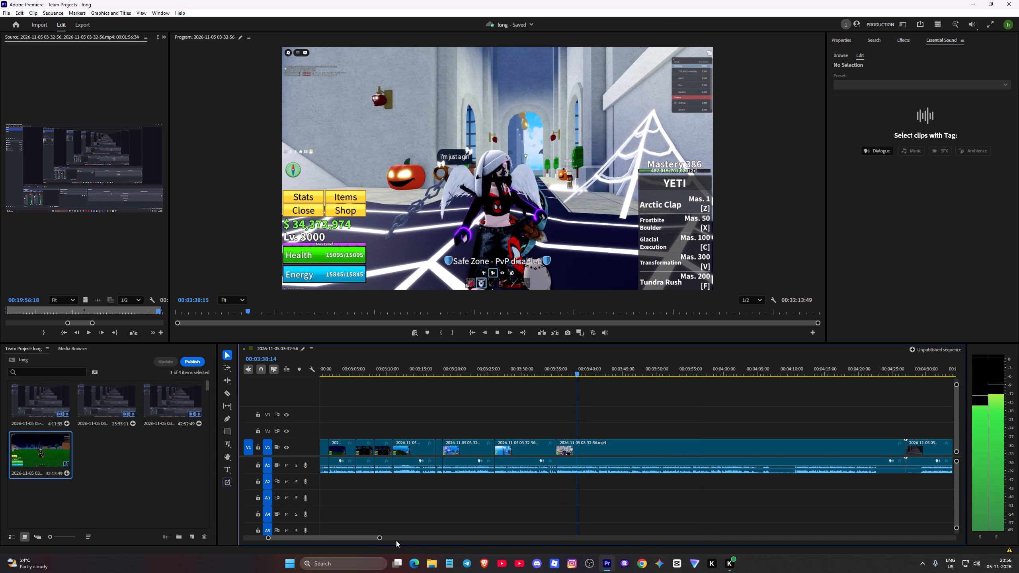
# Play the castle hall footage closely and split its audio and video at about 00:03:48:22.
pyautogui.moveTo(378, 538); pyautogui.dragTo(400, 538)
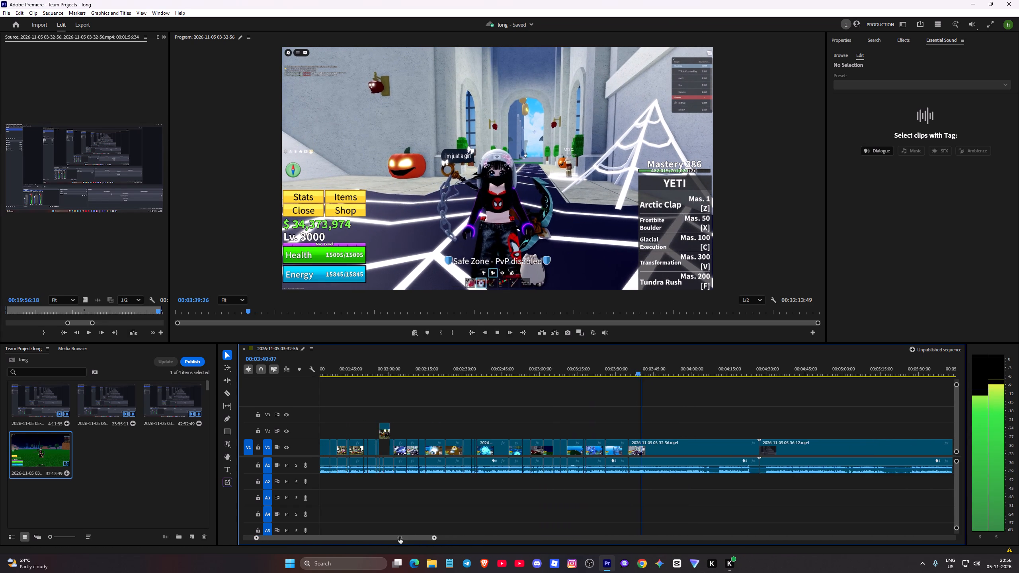
pyautogui.moveTo(400, 538); pyautogui.dragTo(301, 541)
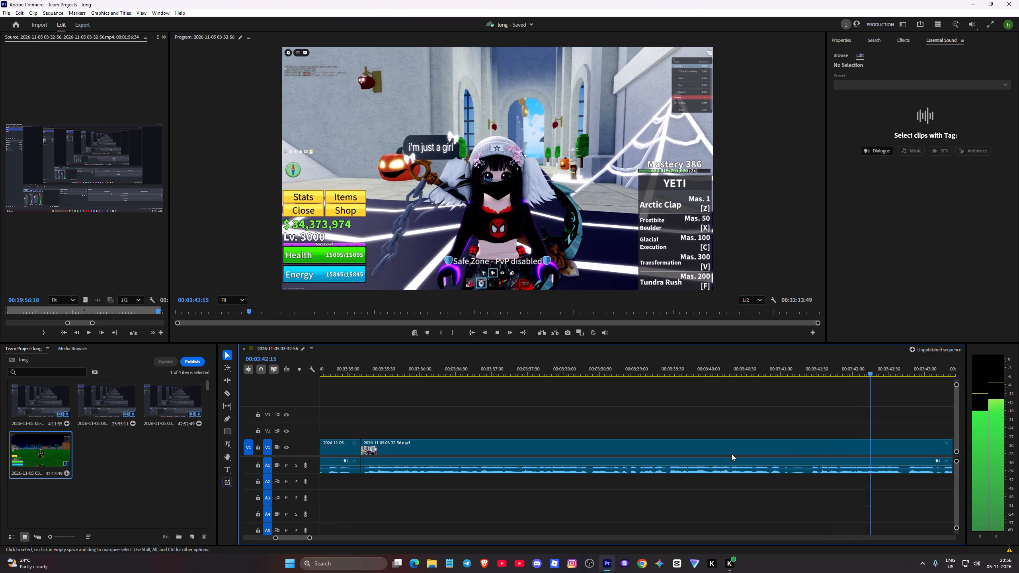
pyautogui.press('c')
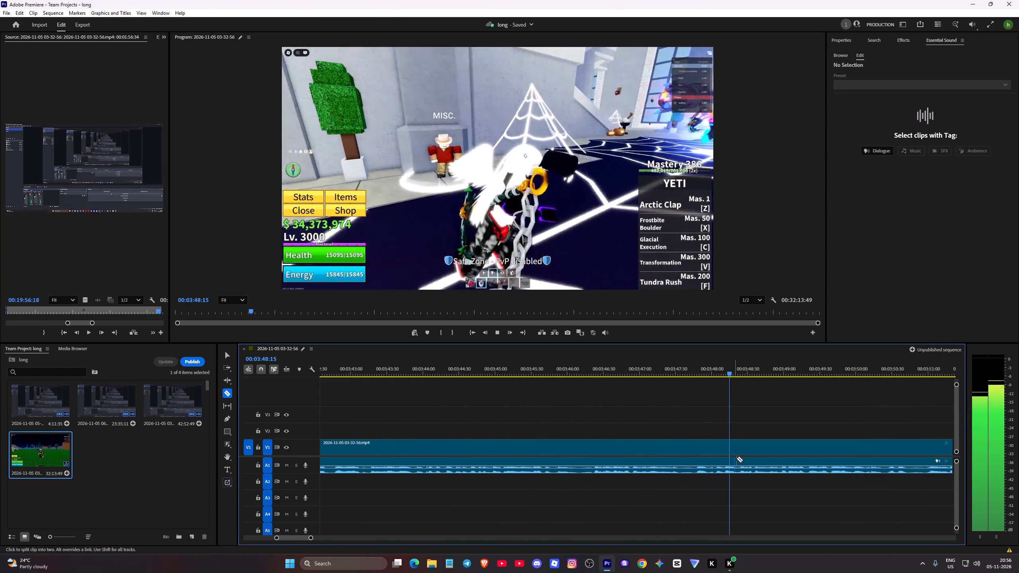
pyautogui.press('space')
pyautogui.click(643, 363)
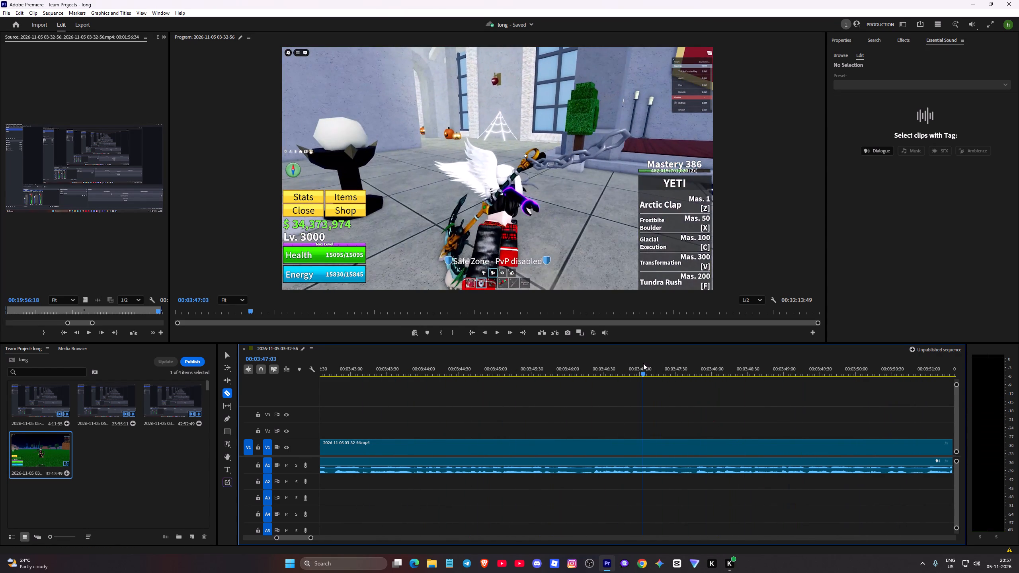
pyautogui.press('space')
pyautogui.press('space')
pyautogui.press('space')
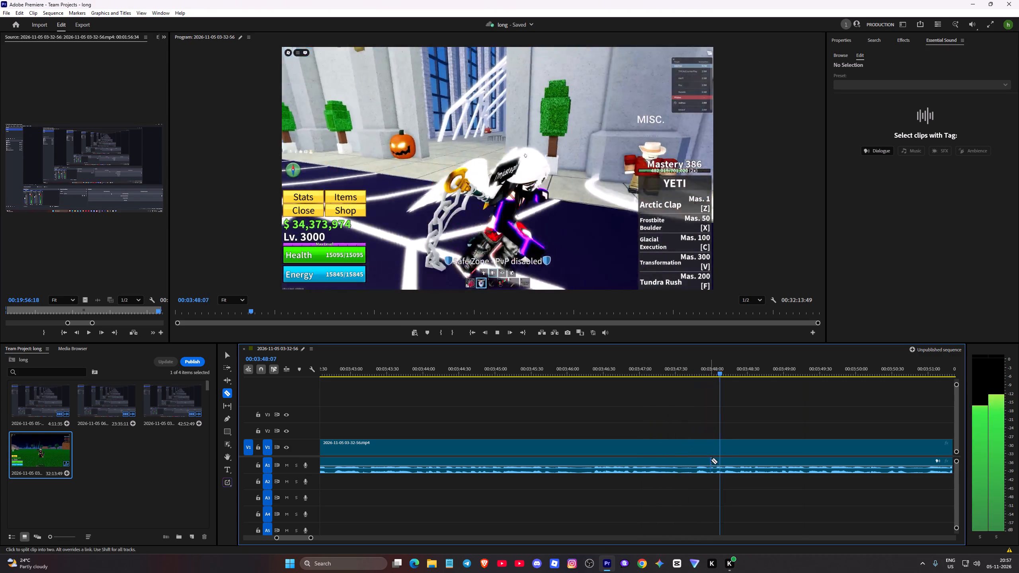
pyautogui.press('space')
pyautogui.click(738, 462)
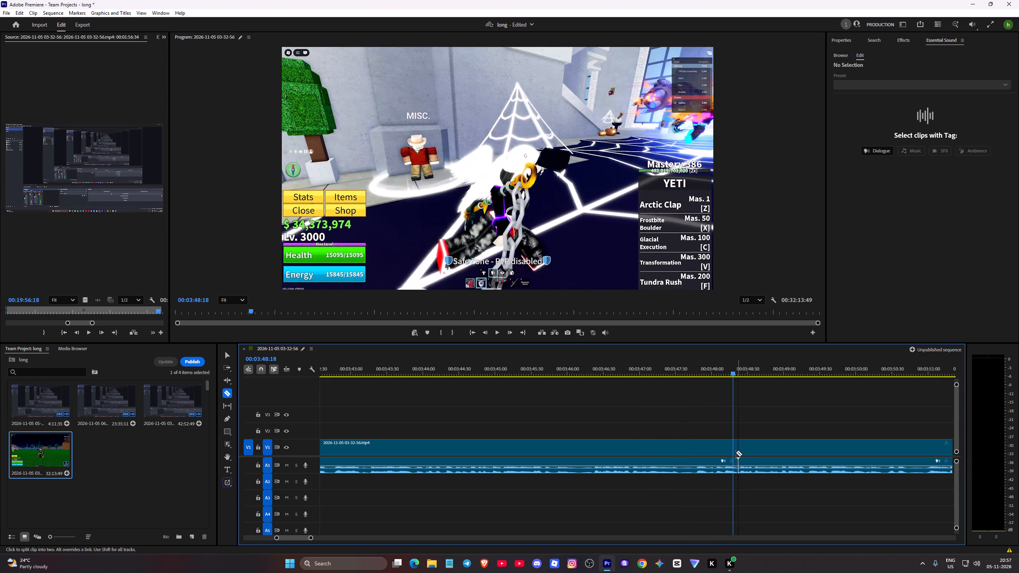
pyautogui.click(738, 447)
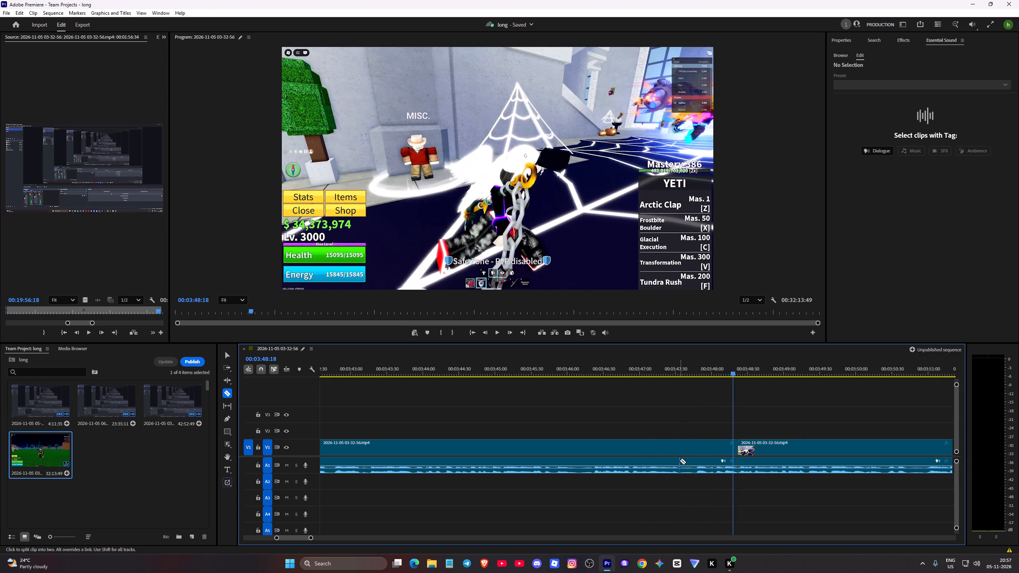
# Isolate two short audio and video sections by splitting at about 00:03:47:34 and 00:03:47:45, and at about 00:03:46:06 and 00:03:46:22.
pyautogui.click(680, 461)
pyautogui.click(693, 460)
pyautogui.click(679, 445)
pyautogui.click(695, 447)
pyautogui.click(574, 465)
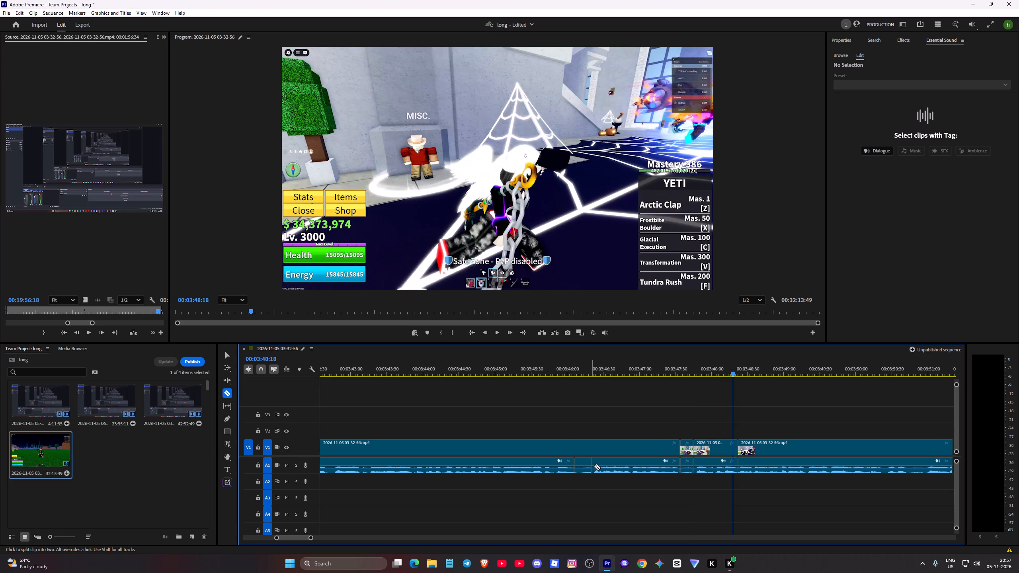
pyautogui.click(593, 467)
pyautogui.click(572, 444)
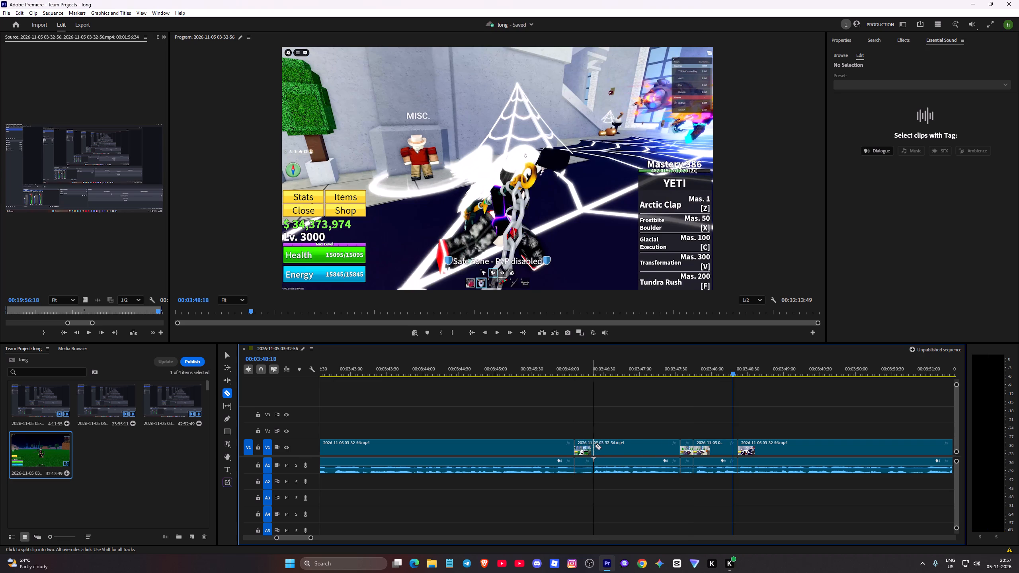
pyautogui.click(595, 446)
pyautogui.press('c')
pyautogui.click(588, 450)
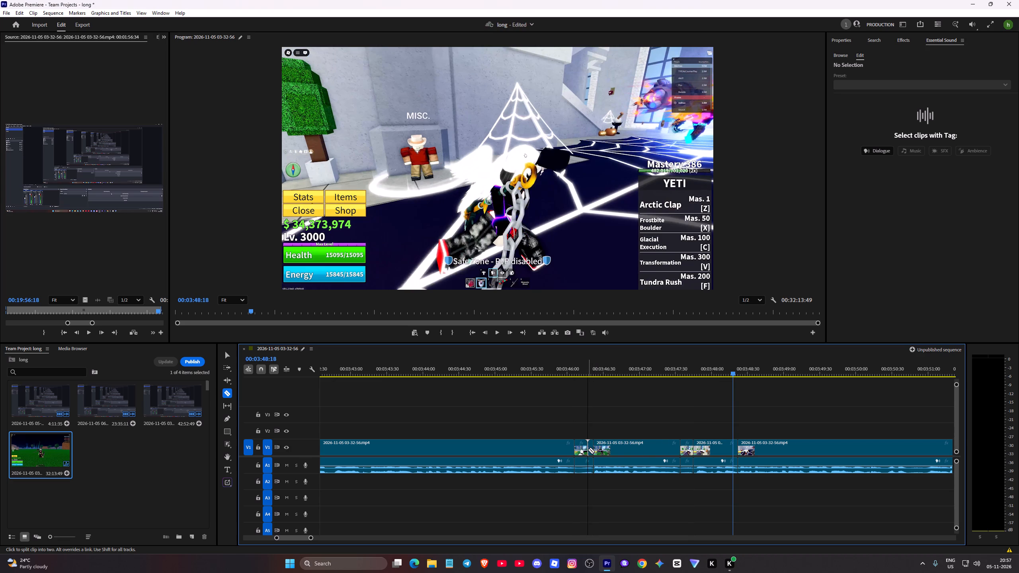
# Delete the short isolated video and audio pieces at about 00:03:46:06 and close the gap.
pyautogui.press('v')
pyautogui.click(590, 451)
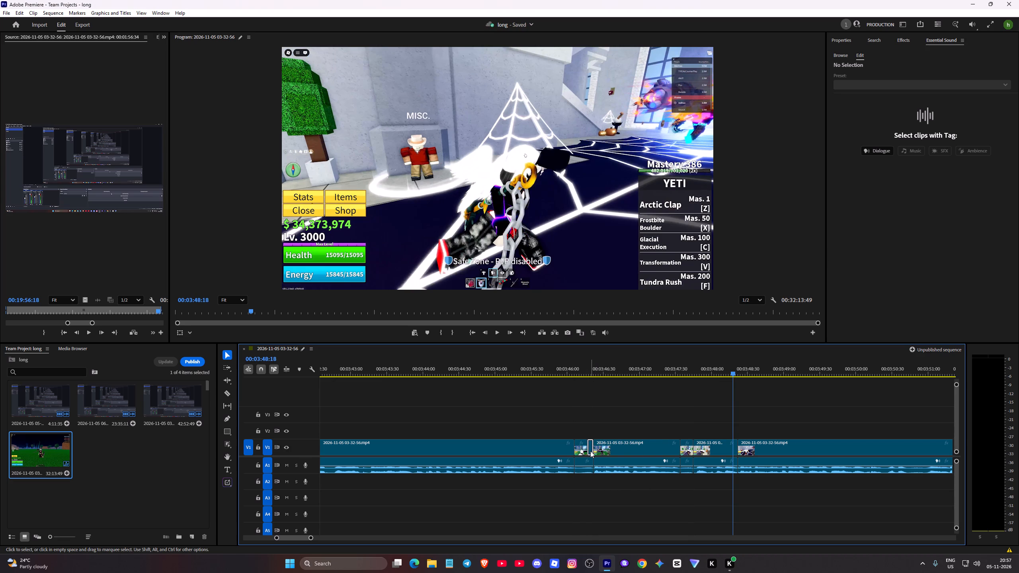
pyautogui.press('Delete')
pyautogui.click(583, 452)
pyautogui.press('Delete')
pyautogui.click(580, 466)
pyautogui.press('Delete')
pyautogui.click(586, 463)
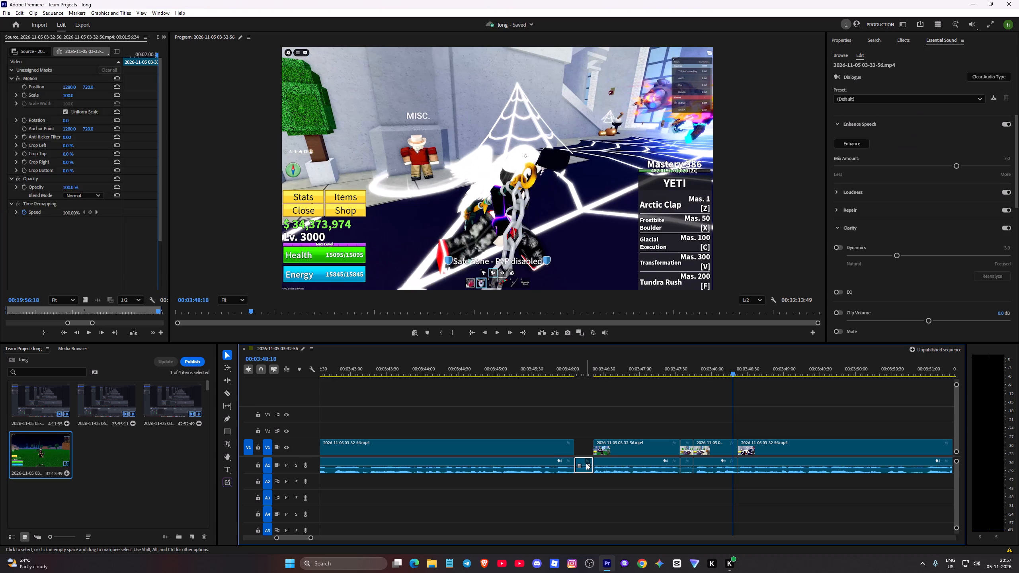
pyautogui.press('Delete')
pyautogui.press('Delete')
pyautogui.click(586, 470)
pyautogui.press('Delete')
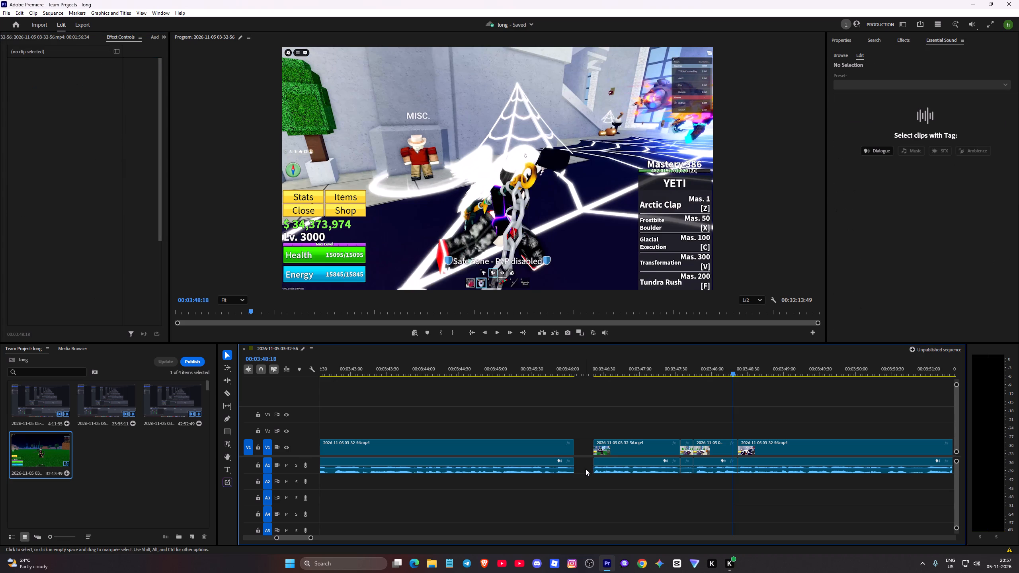
pyautogui.click(584, 447)
pyautogui.press('Delete')
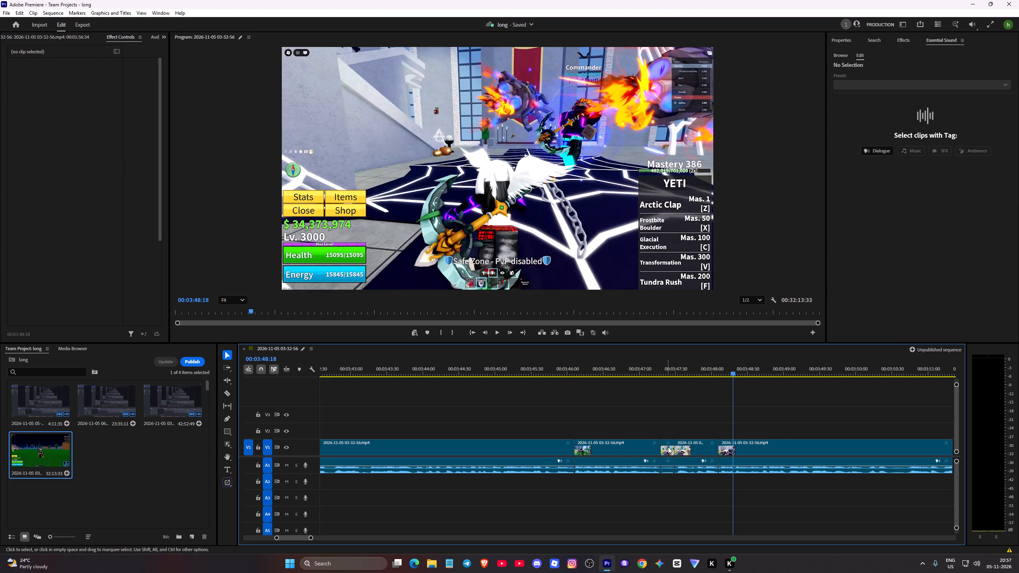
# Delete the short isolated video and audio piece at about 00:03:47:18 and close the gap.
pyautogui.click(668, 447)
pyautogui.press('Delete')
pyautogui.click(668, 464)
pyautogui.press('Delete')
pyautogui.click(668, 450)
pyautogui.press('Delete')
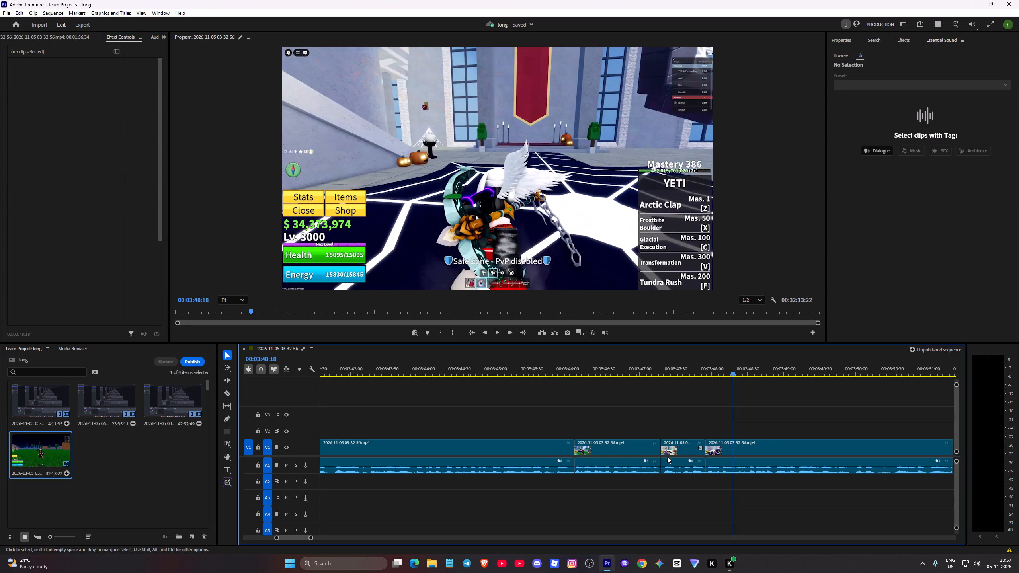
# Isolate a short audio and video section of the castle hall footage by splitting at about 00:03:41:01 and 00:03:41:22.
pyautogui.click(347, 372)
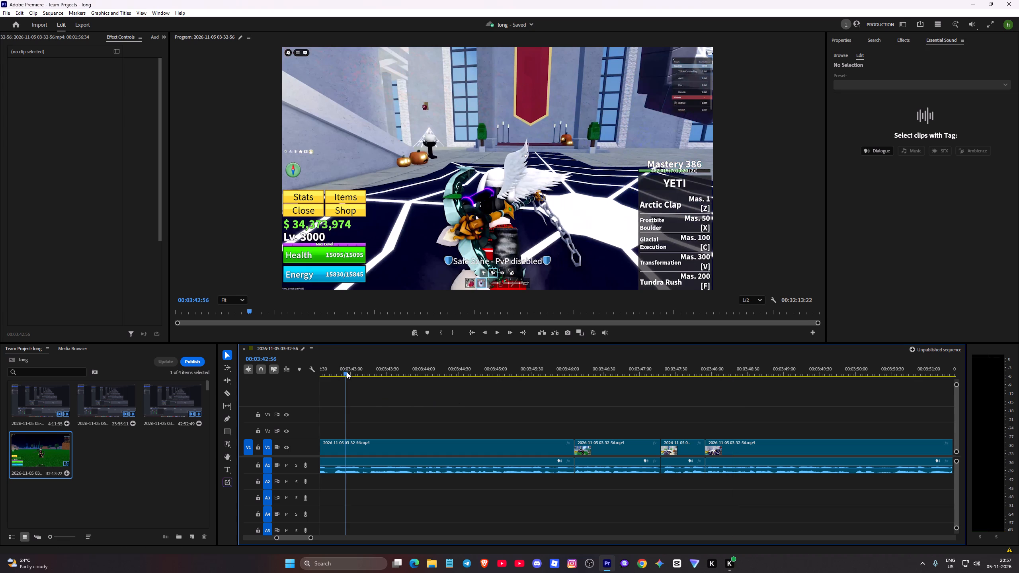
pyautogui.moveTo(347, 372); pyautogui.dragTo(320, 378)
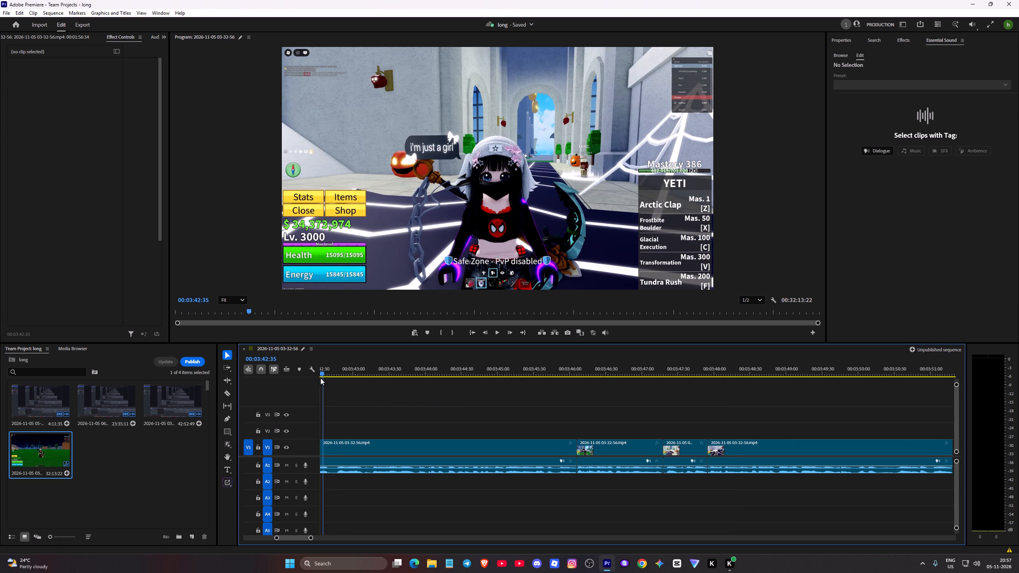
pyautogui.moveTo(320, 378); pyautogui.dragTo(408, 391)
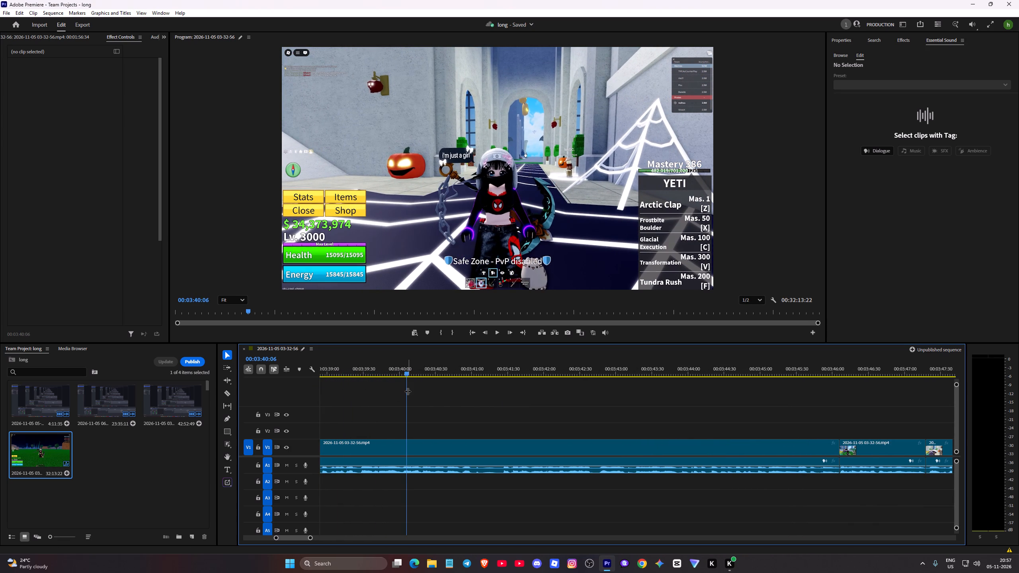
pyautogui.press('space')
pyautogui.press('c')
pyautogui.press('space')
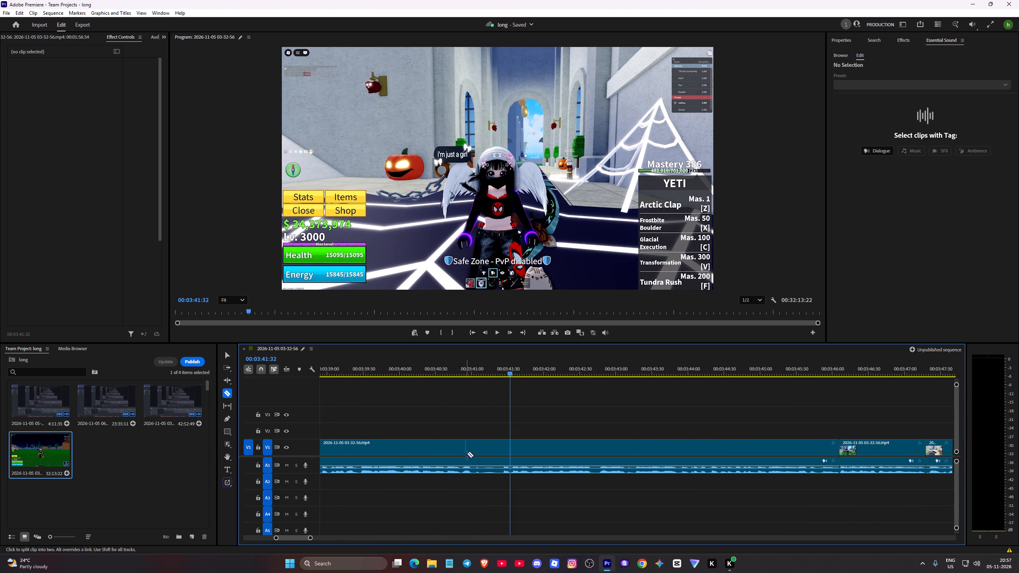
pyautogui.click(473, 466)
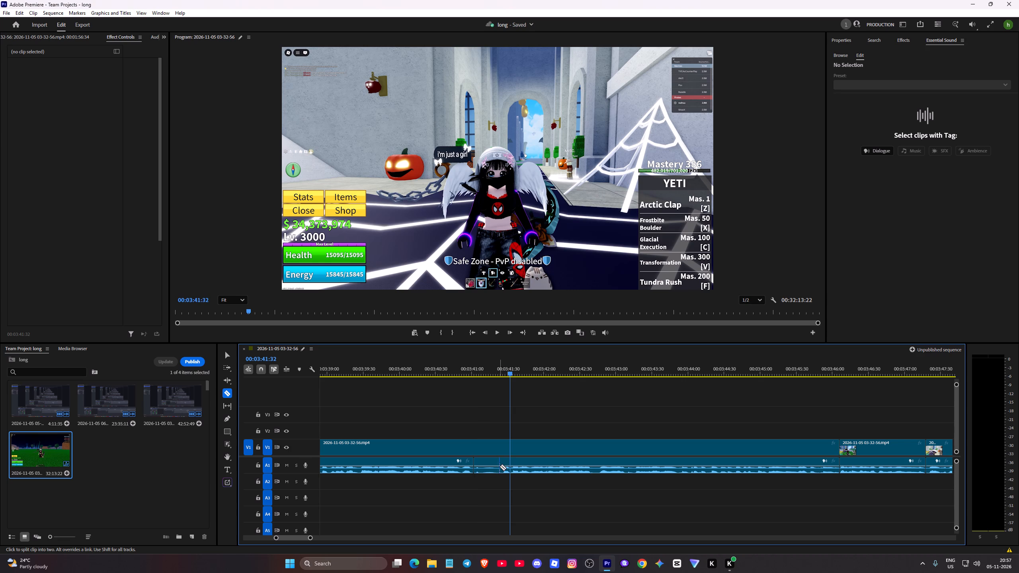
pyautogui.click(500, 466)
pyautogui.click(473, 446)
pyautogui.click(500, 447)
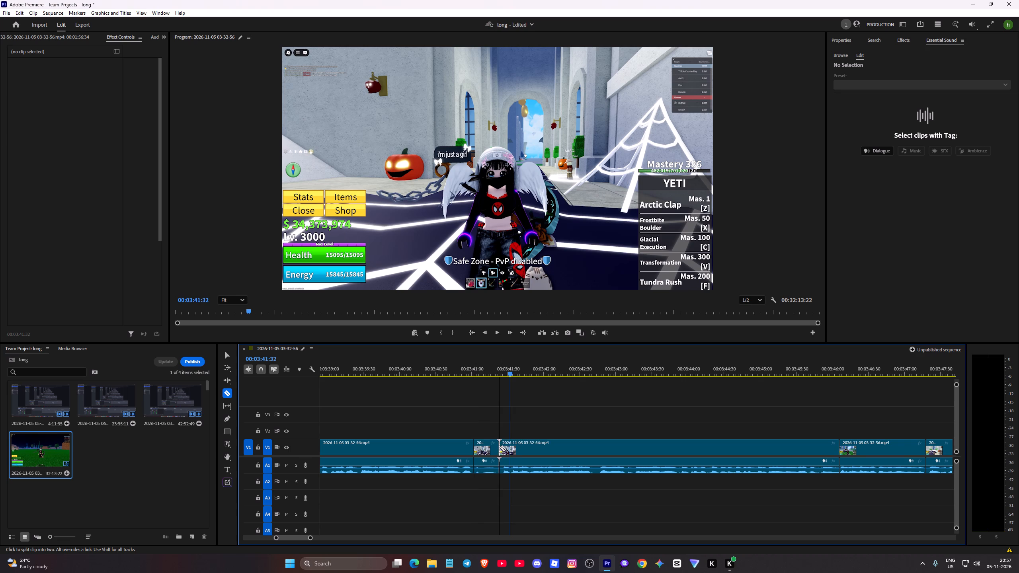
# Delete the short isolated video and audio pieces at about 00:03:41:01 and close the gap.
pyautogui.press('v')
pyautogui.click(484, 450)
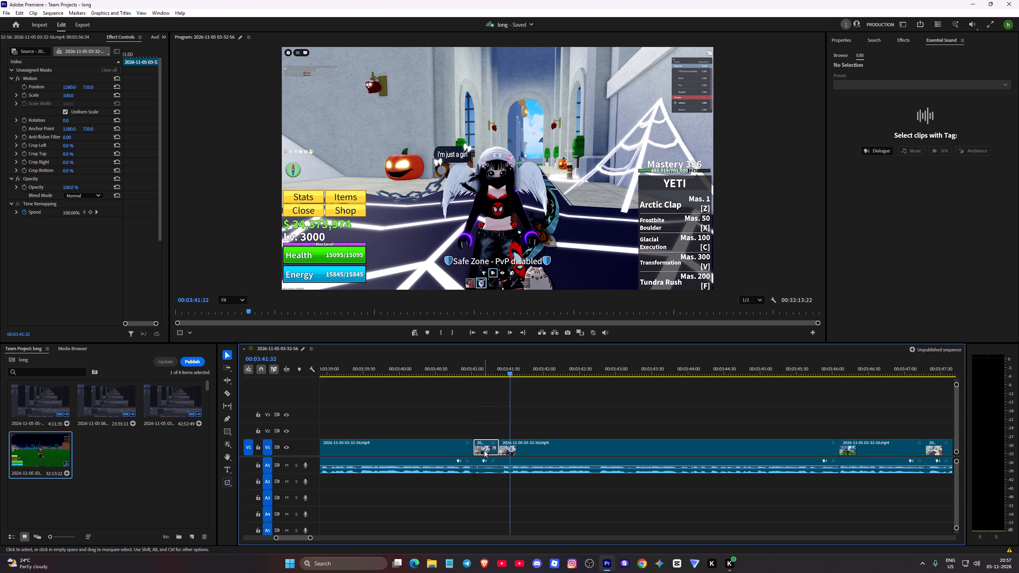
pyautogui.press('Delete')
pyautogui.click(485, 469)
pyautogui.press('Delete')
pyautogui.click(484, 446)
pyautogui.press('Delete')
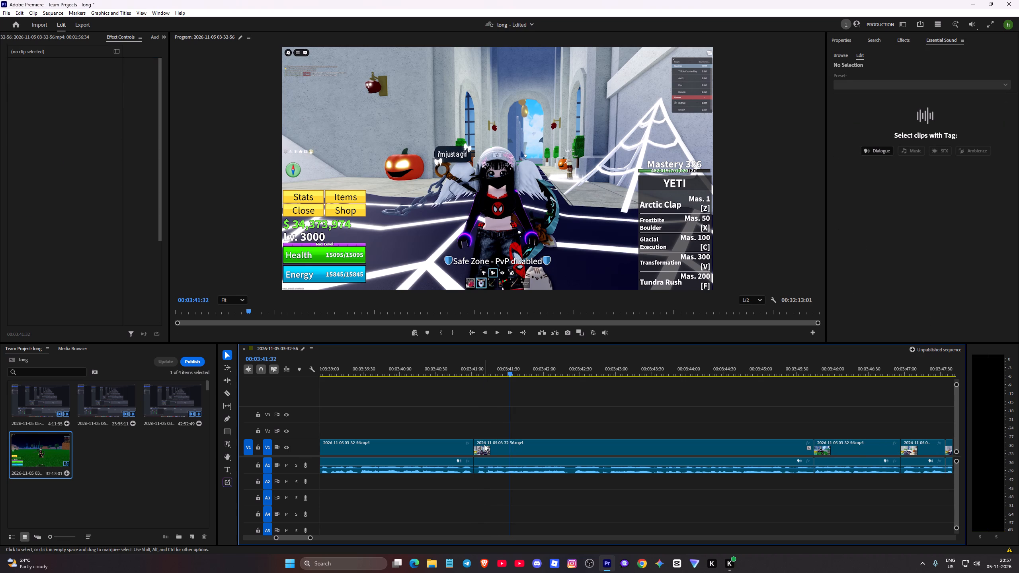
# Play through the new join into the mansion footage and delete the video and audio of the clip starting at about 00:03:47:35.
pyautogui.click(426, 378)
pyautogui.click(413, 370)
pyautogui.press('space')
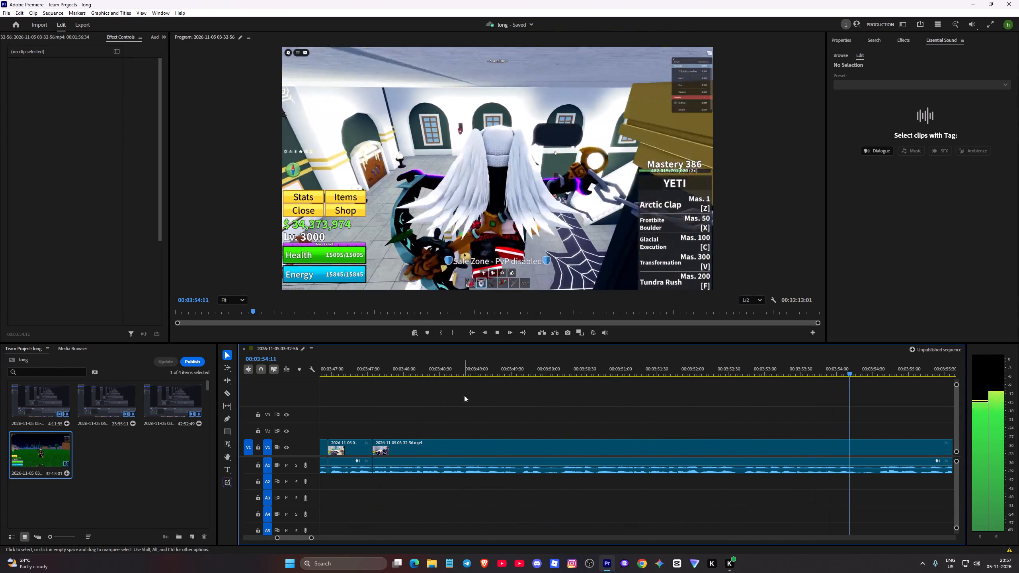
pyautogui.click(442, 447)
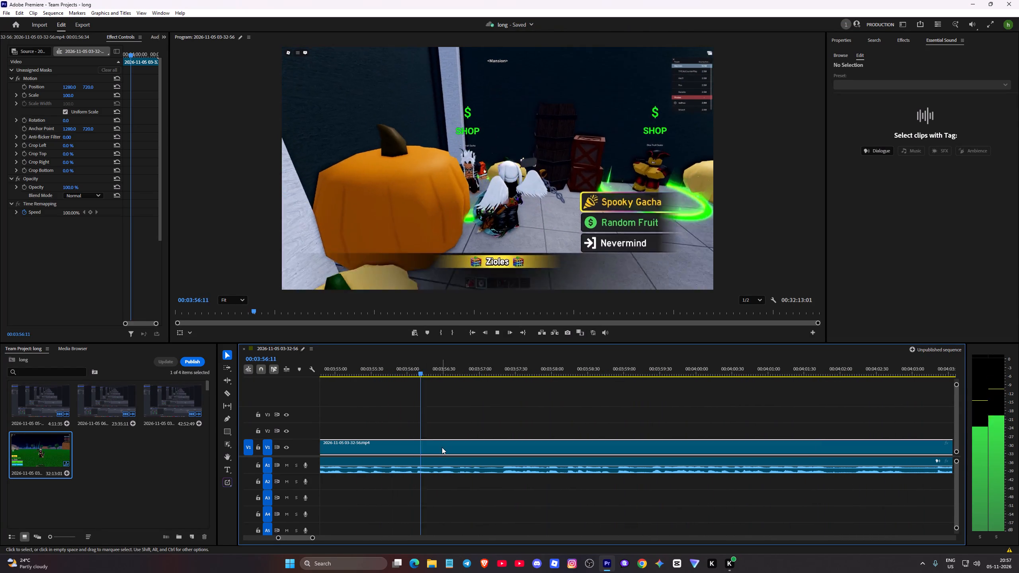
pyautogui.press('Delete')
pyautogui.click(451, 463)
pyautogui.press('Delete')
pyautogui.click(452, 452)
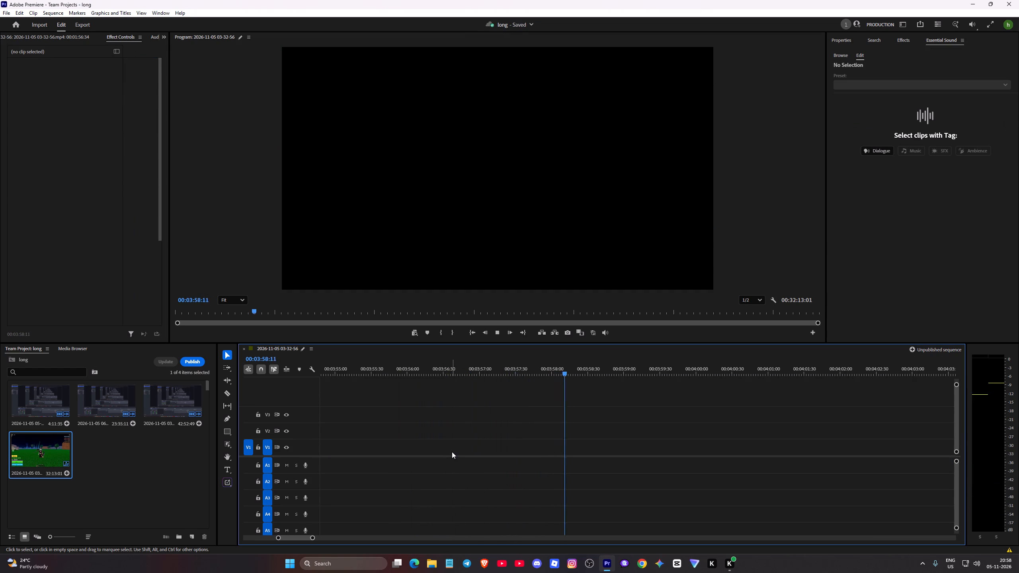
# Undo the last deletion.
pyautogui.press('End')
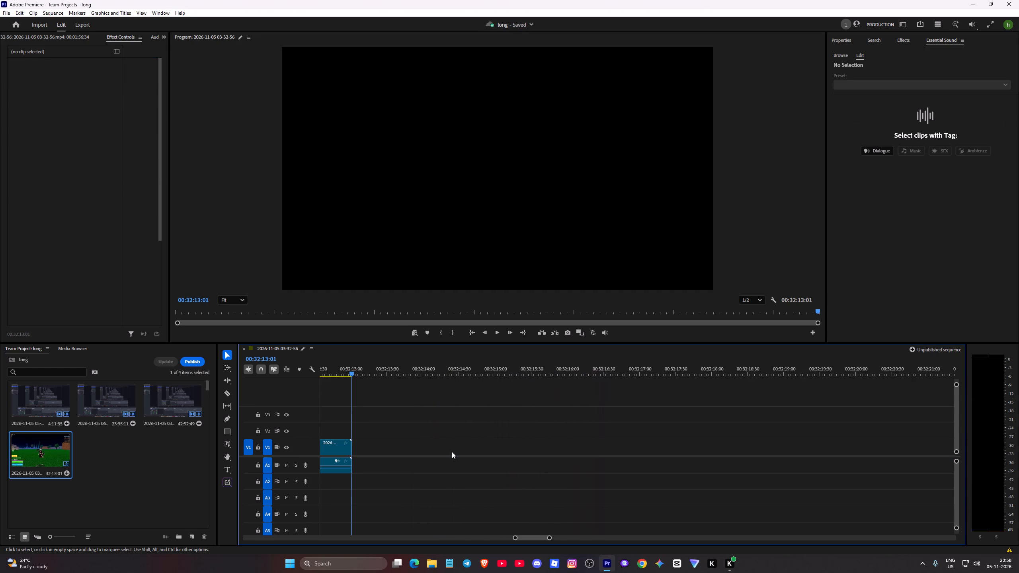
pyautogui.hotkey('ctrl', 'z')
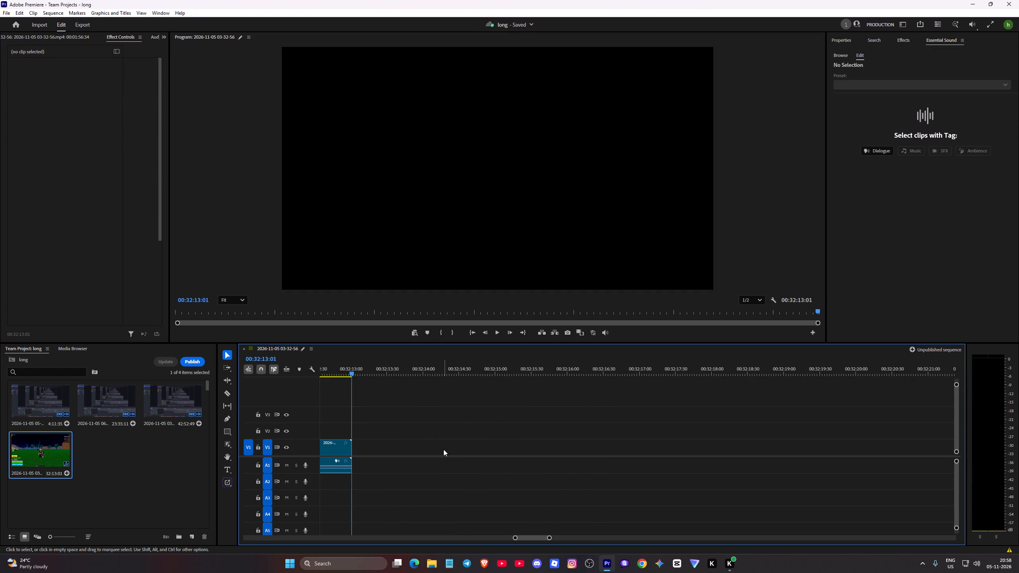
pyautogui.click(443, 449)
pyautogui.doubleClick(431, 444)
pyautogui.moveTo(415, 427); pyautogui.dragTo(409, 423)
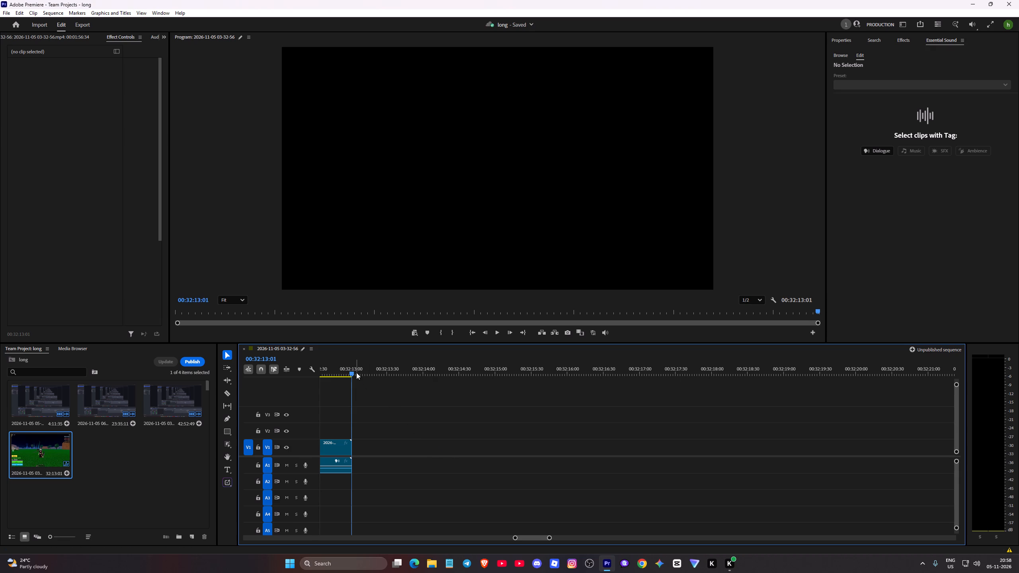
pyautogui.moveTo(352, 371); pyautogui.dragTo(312, 372)
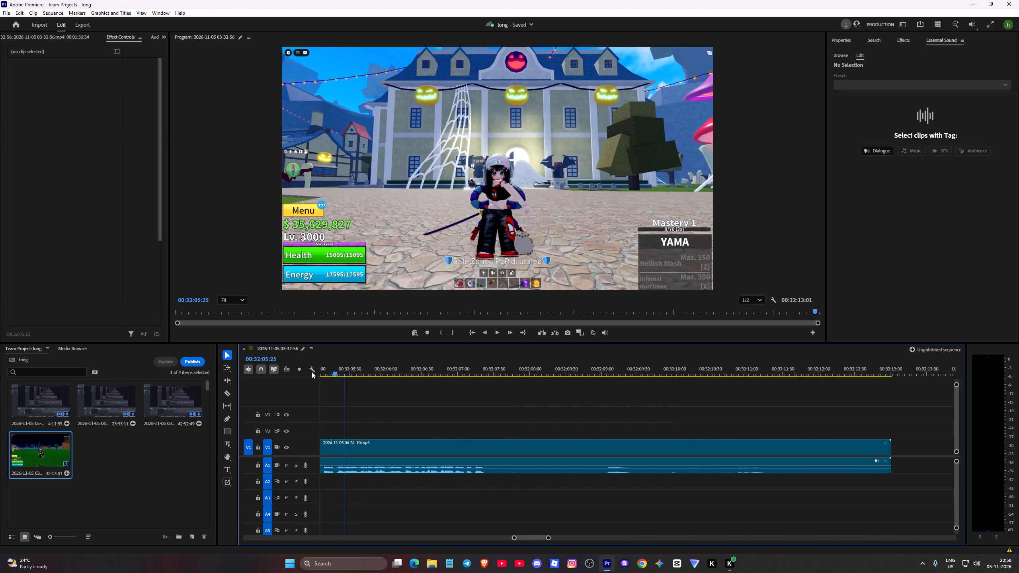
pyautogui.moveTo(312, 372); pyautogui.dragTo(282, 374)
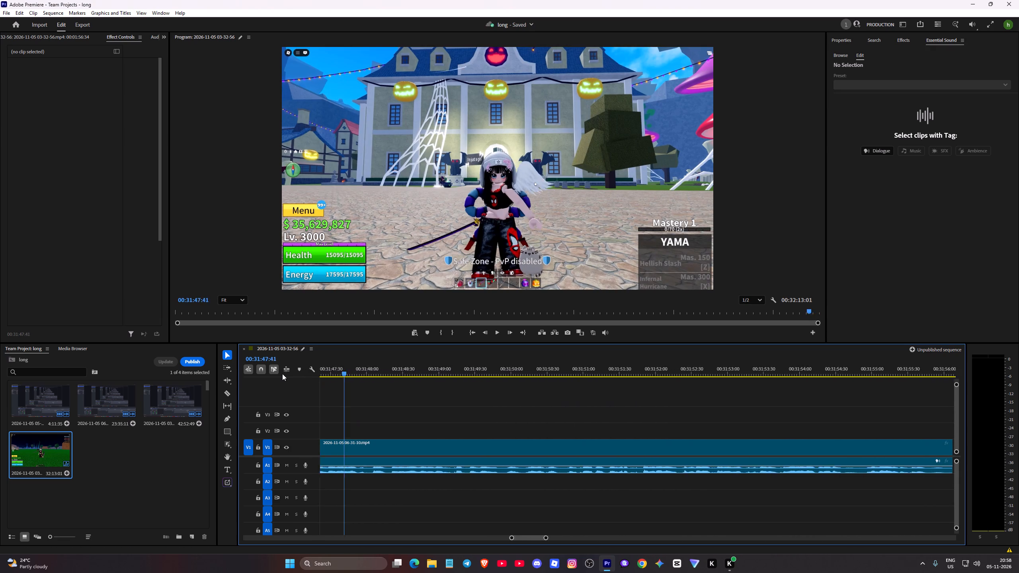
pyautogui.moveTo(282, 374); pyautogui.dragTo(255, 378)
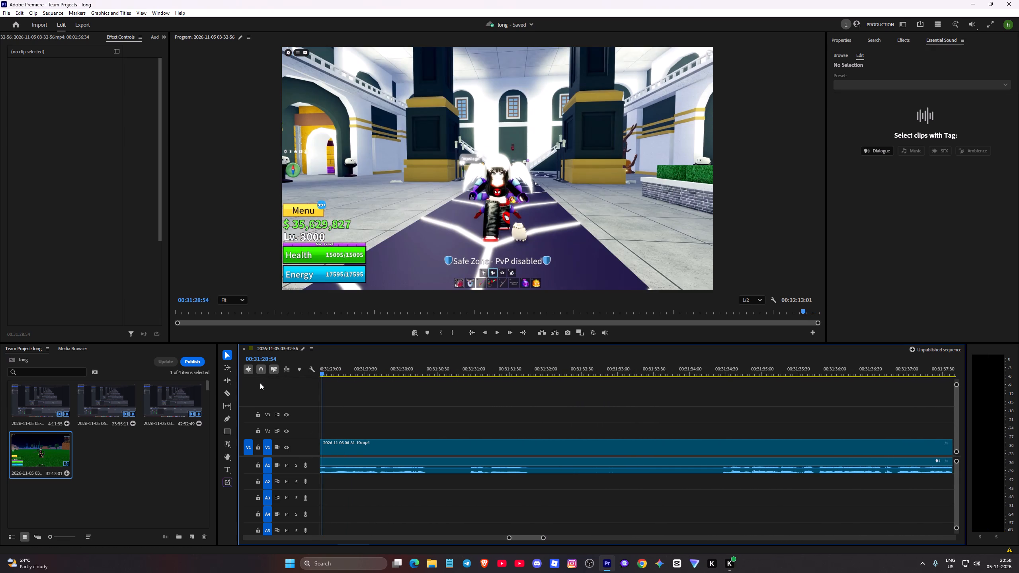
pyautogui.moveTo(509, 536); pyautogui.dragTo(234, 534)
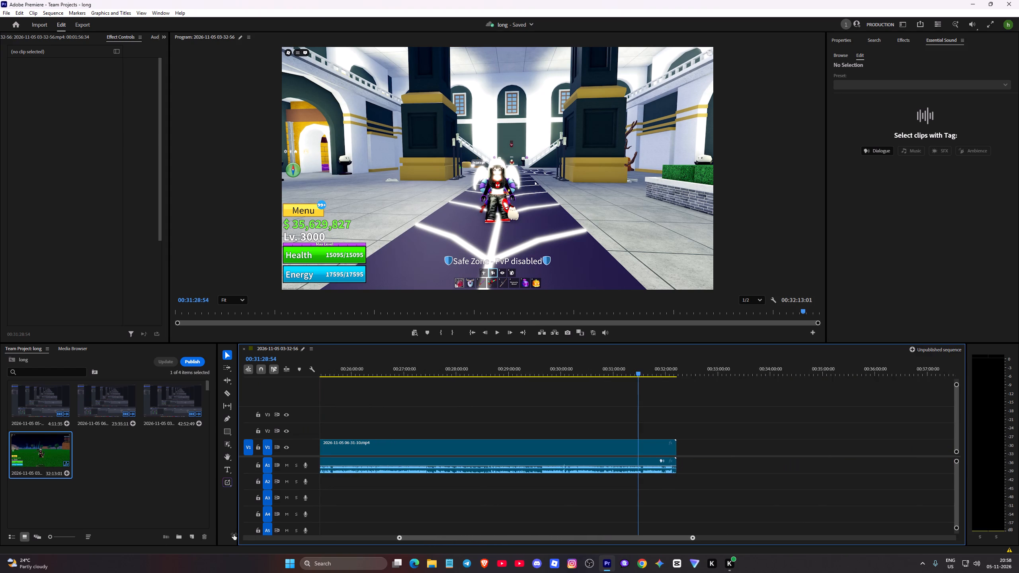
pyautogui.moveTo(234, 534); pyautogui.dragTo(0, 571)
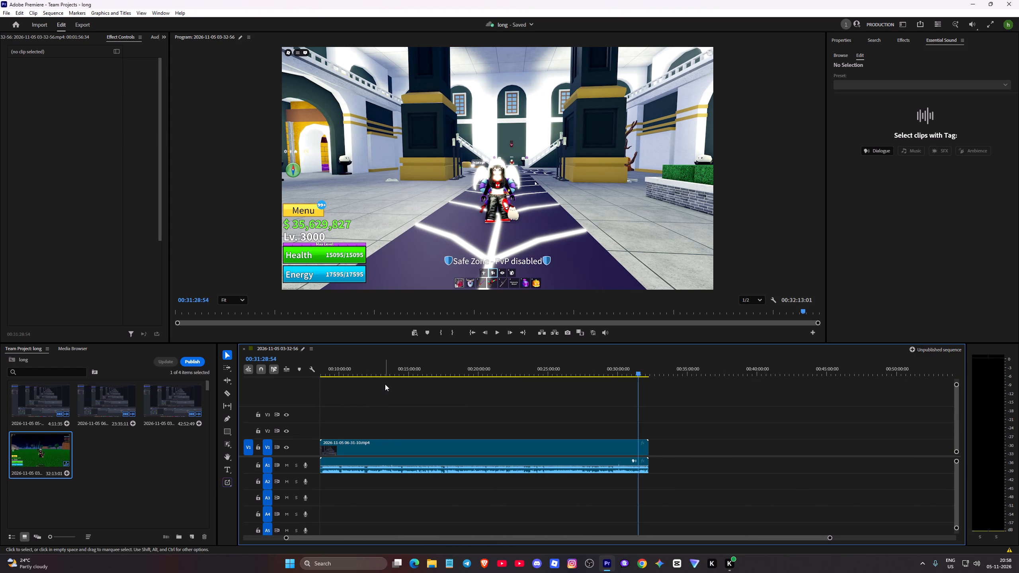
pyautogui.click(398, 370)
pyautogui.moveTo(399, 374); pyautogui.dragTo(269, 379)
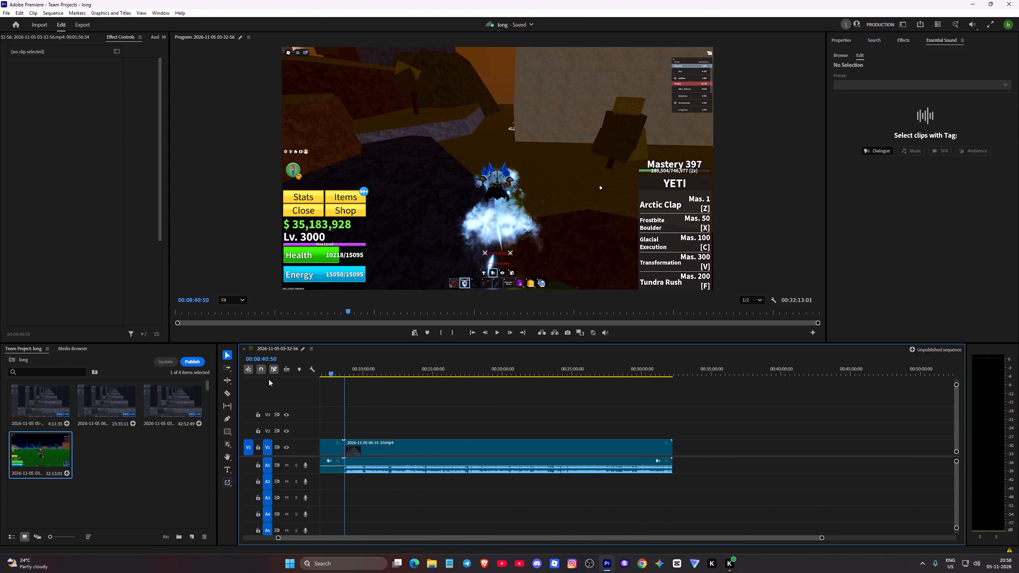
pyautogui.moveTo(269, 379); pyautogui.dragTo(373, 398)
pyautogui.click(377, 466)
pyautogui.press('Delete')
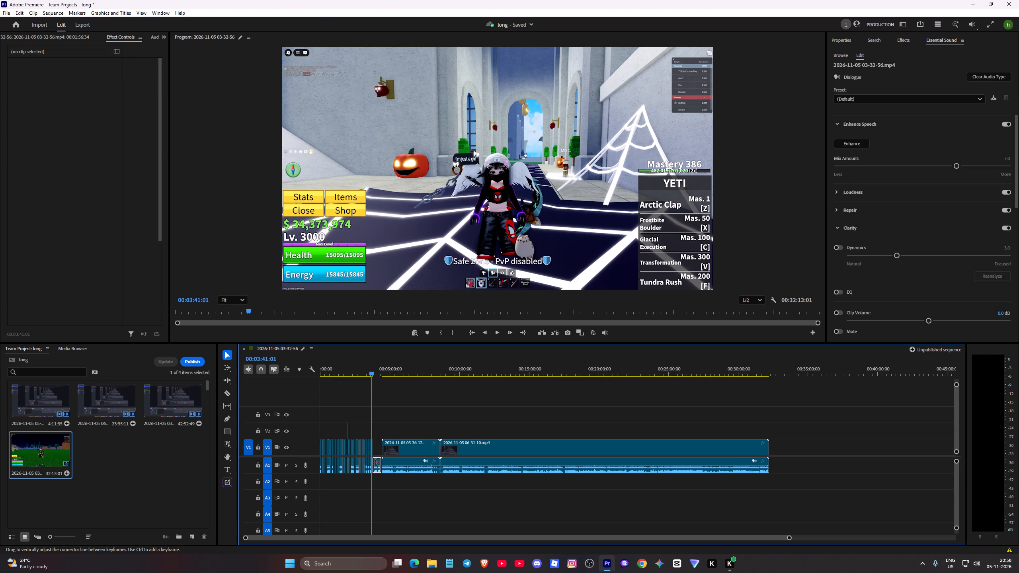
pyautogui.click(380, 450)
pyautogui.click(377, 450)
pyautogui.press('Delete')
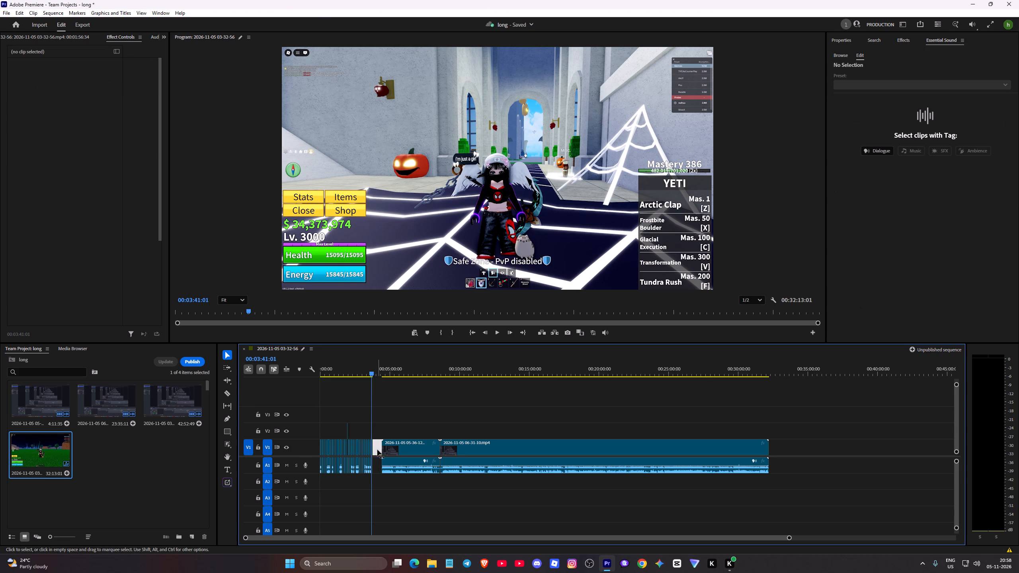
pyautogui.press('space')
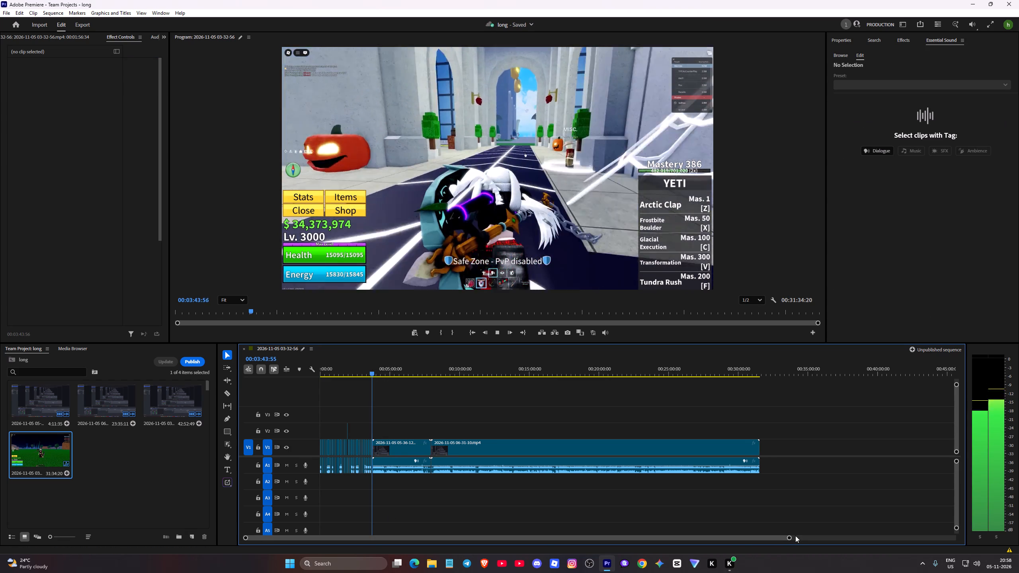
pyautogui.moveTo(791, 537); pyautogui.dragTo(539, 539)
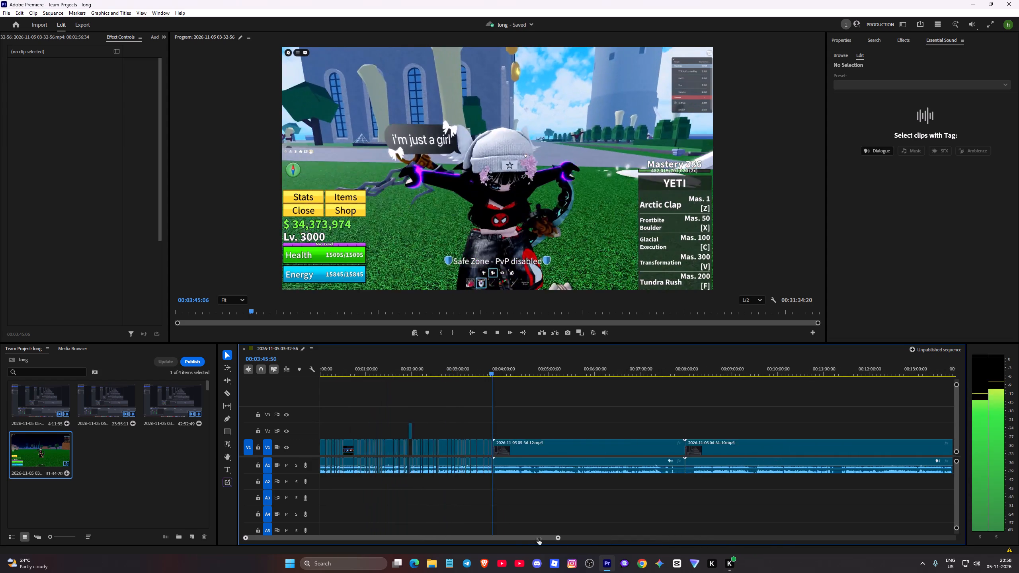
pyautogui.moveTo(539, 539); pyautogui.dragTo(519, 534)
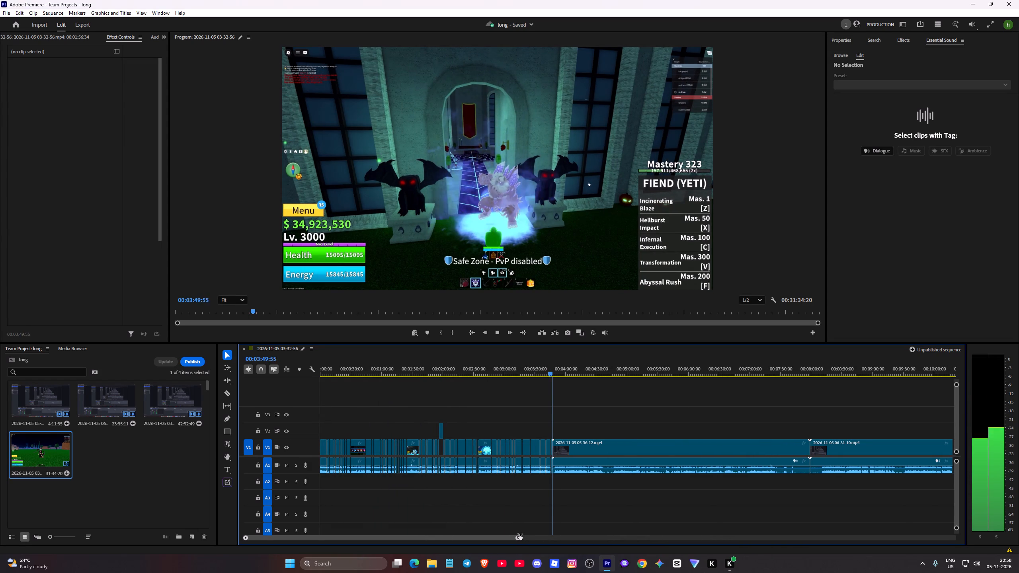
pyautogui.moveTo(519, 534); pyautogui.dragTo(519, 534)
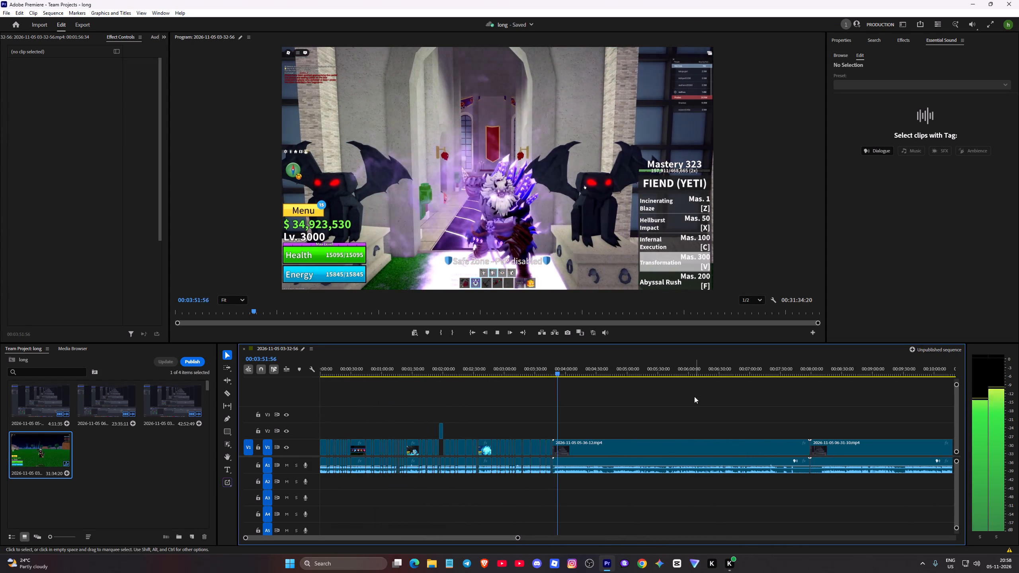
pyautogui.click(689, 375)
pyautogui.press('space')
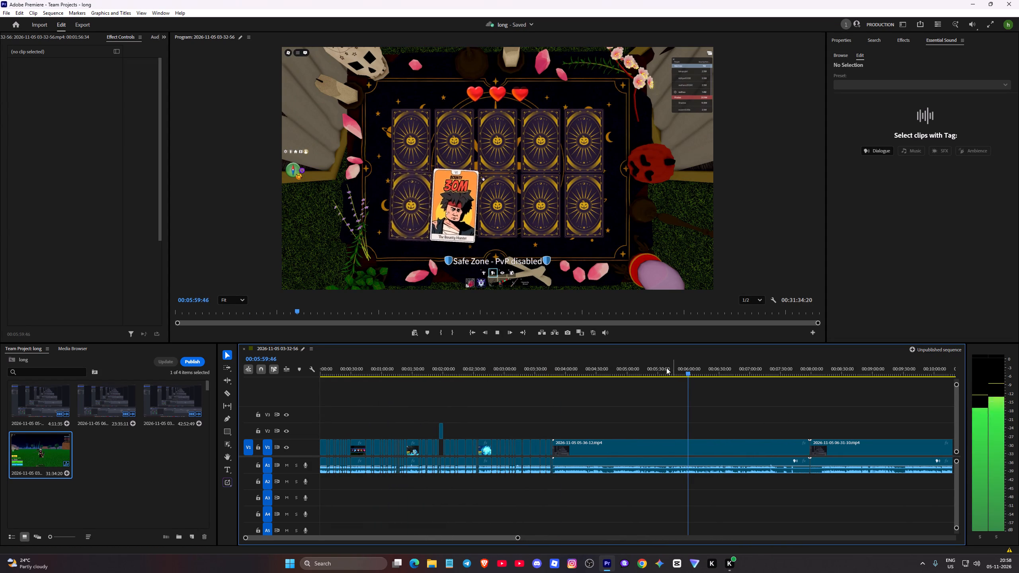
pyautogui.click(748, 376)
pyautogui.click(740, 368)
pyautogui.press('space')
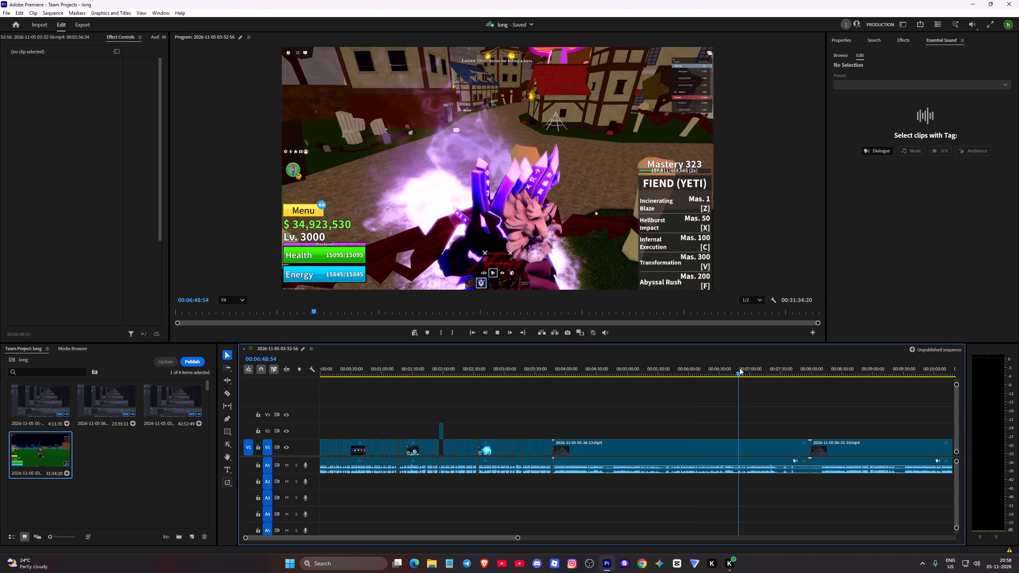
pyautogui.click(773, 371)
pyautogui.press('space')
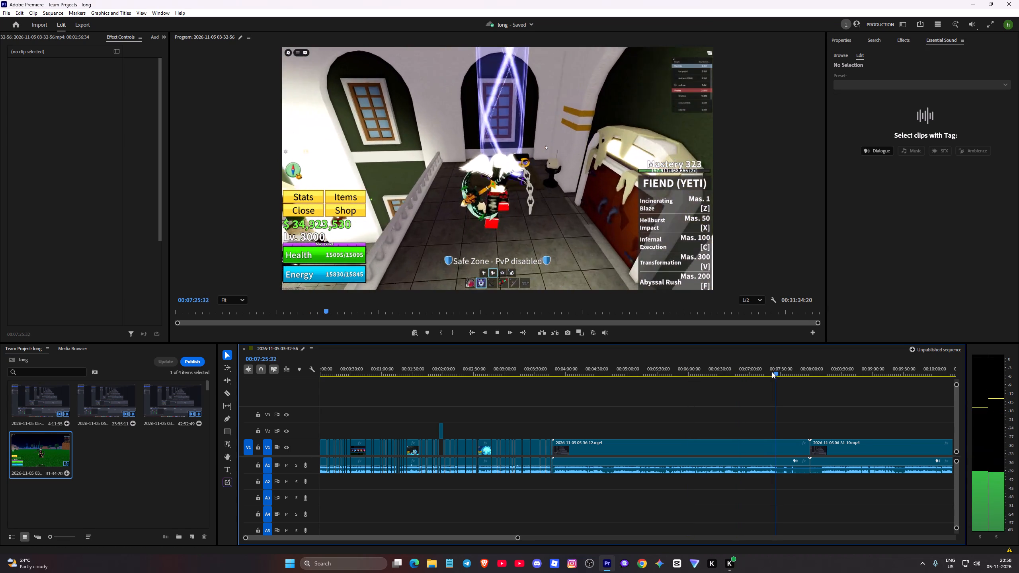
pyautogui.press('space')
pyautogui.click(759, 375)
pyautogui.click(746, 376)
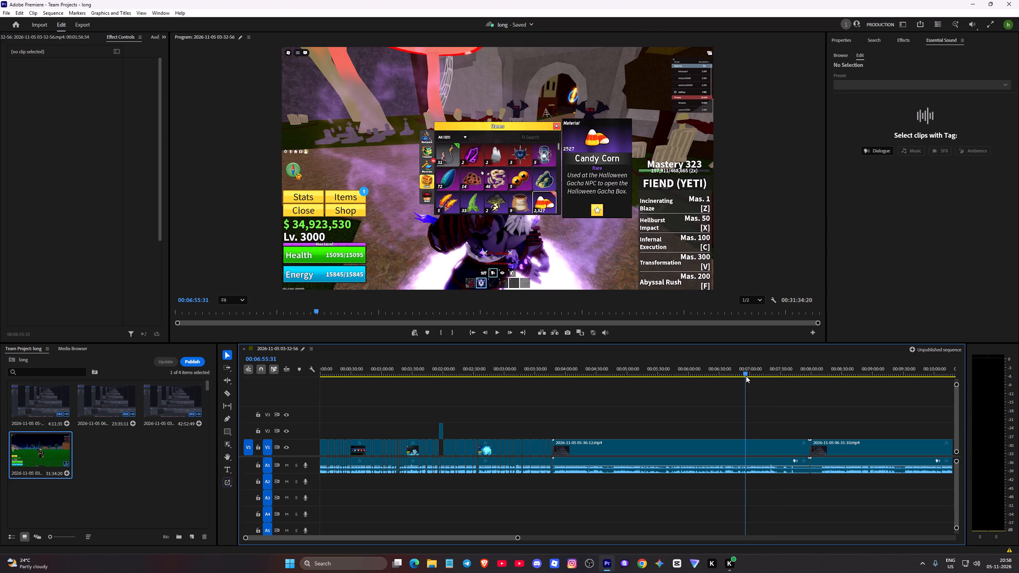
pyautogui.press('space')
pyautogui.click(757, 376)
pyautogui.press('space')
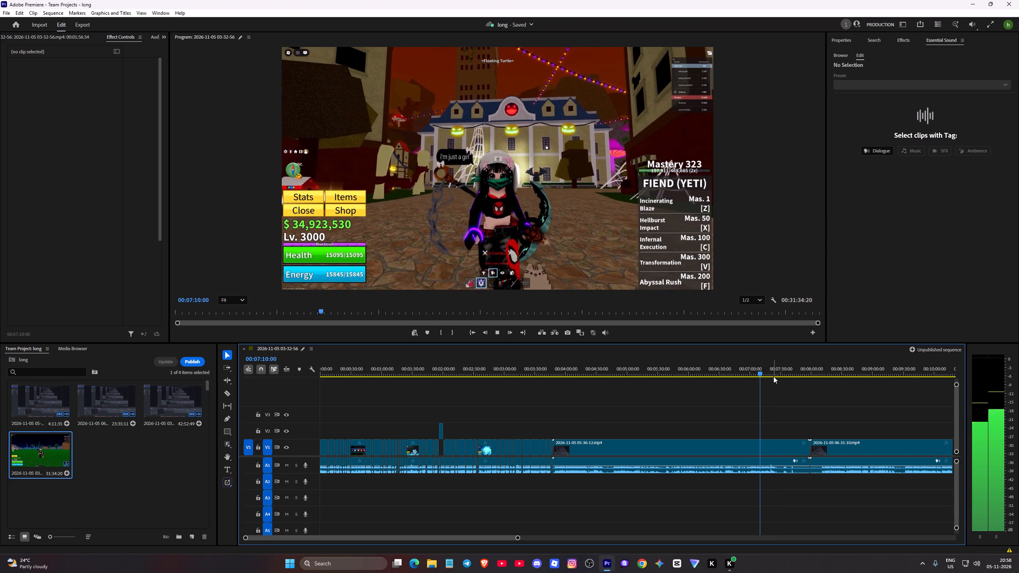
pyautogui.click(765, 373)
pyautogui.press('space')
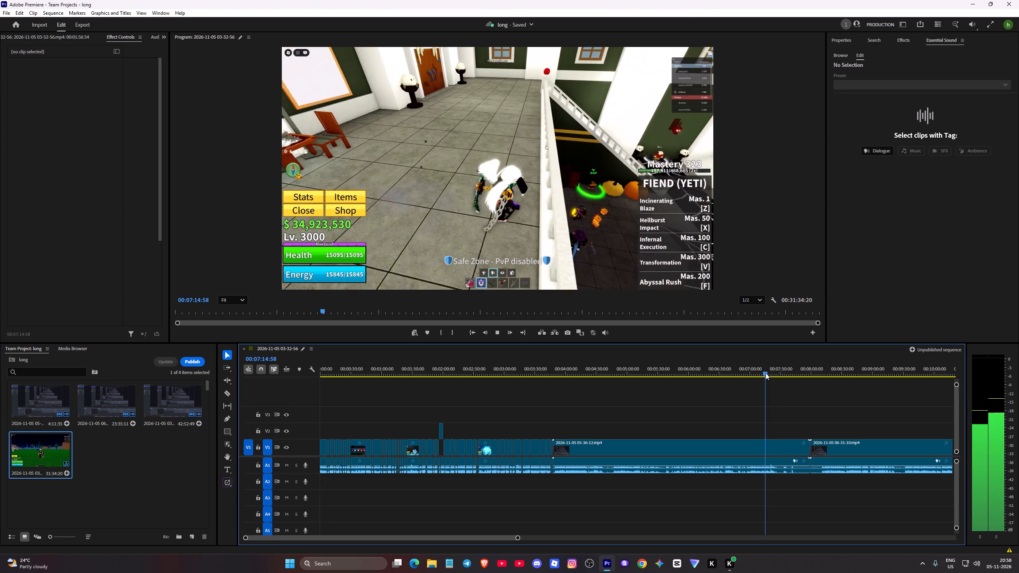
pyautogui.press('space')
pyautogui.press('space')
pyautogui.press('space')
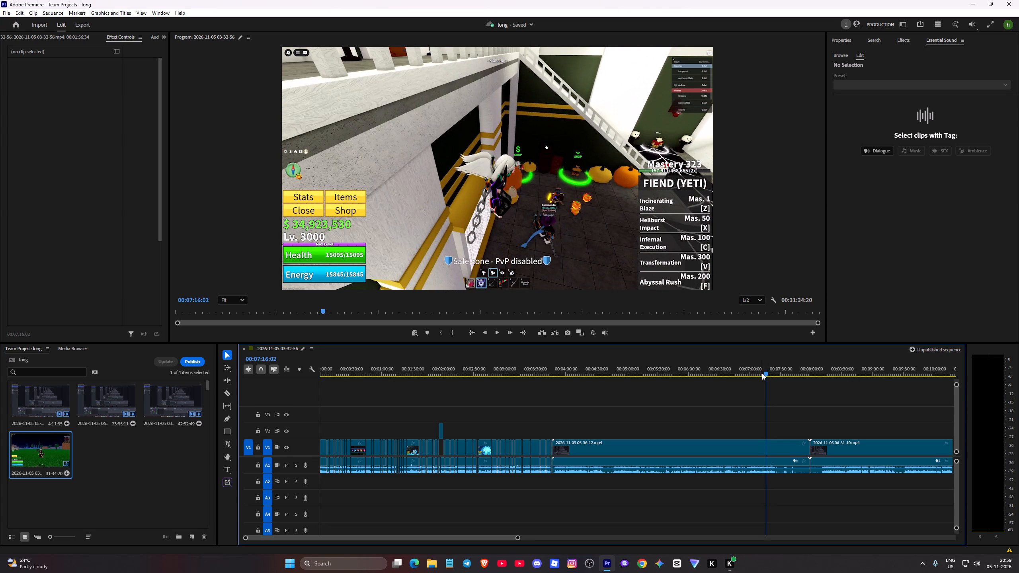
pyautogui.click(761, 373)
pyautogui.press('space')
pyautogui.press('space')
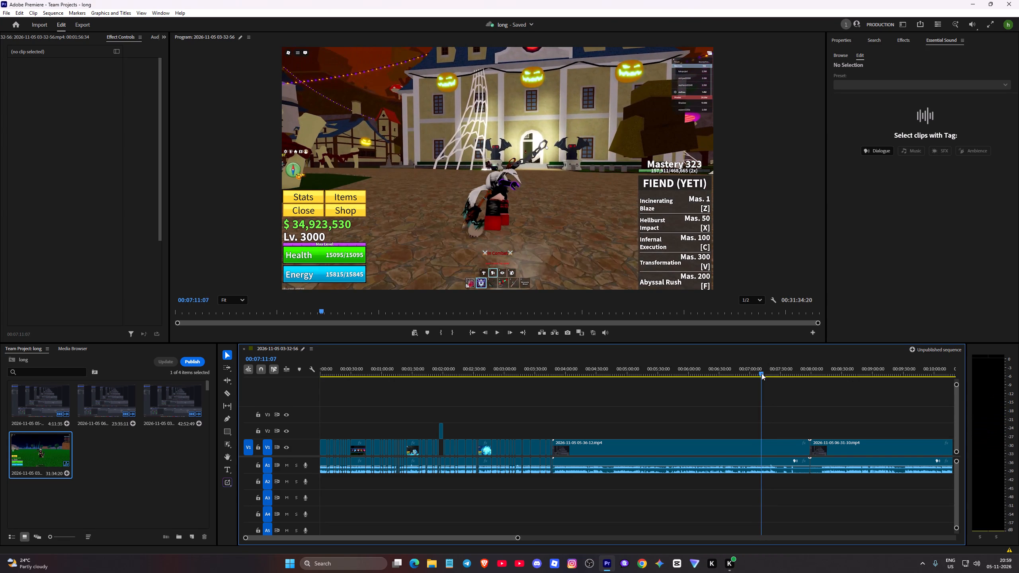
pyautogui.press('space')
pyautogui.press('space')
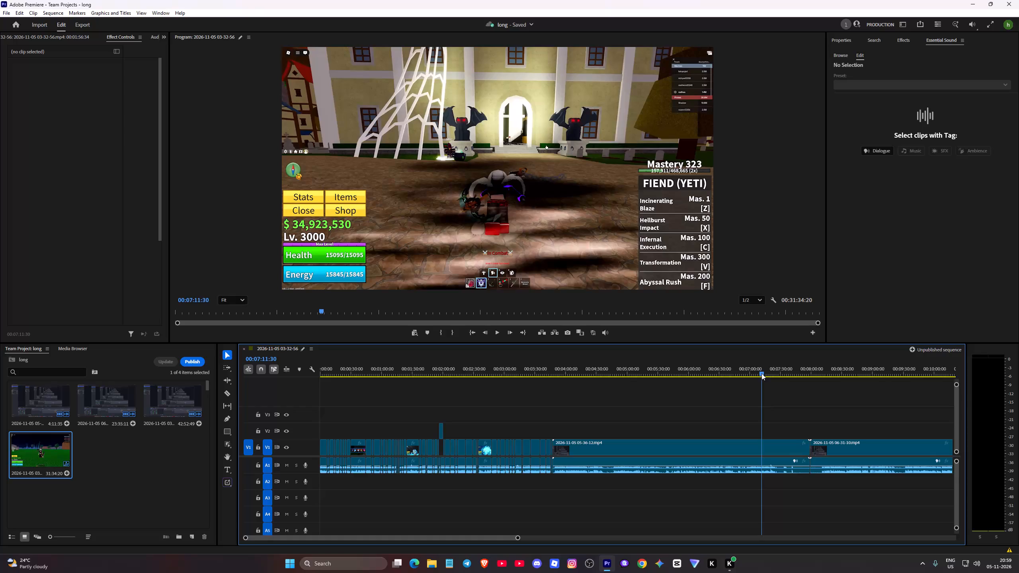
pyautogui.press('space')
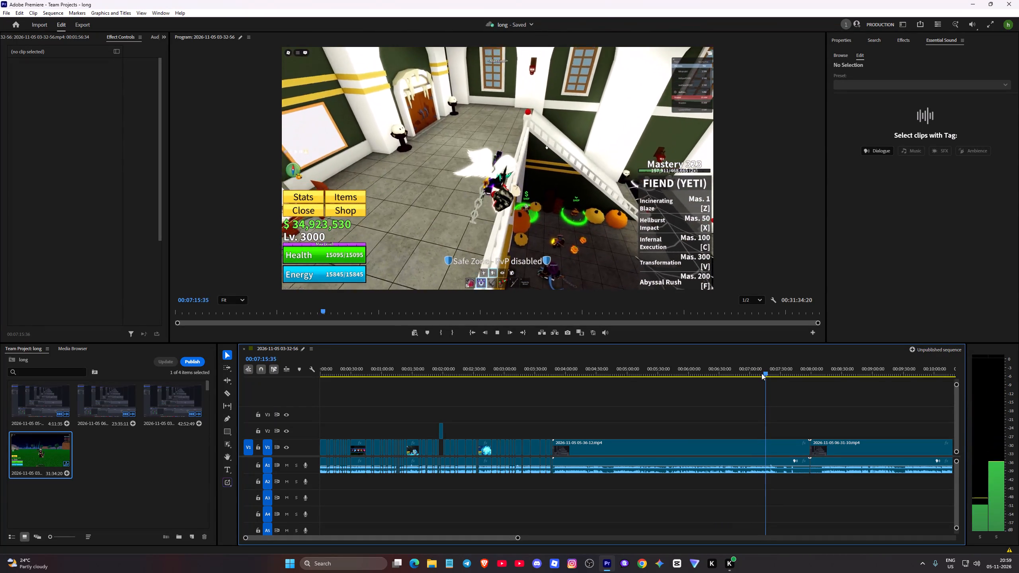
pyautogui.click(823, 369)
pyautogui.press('space')
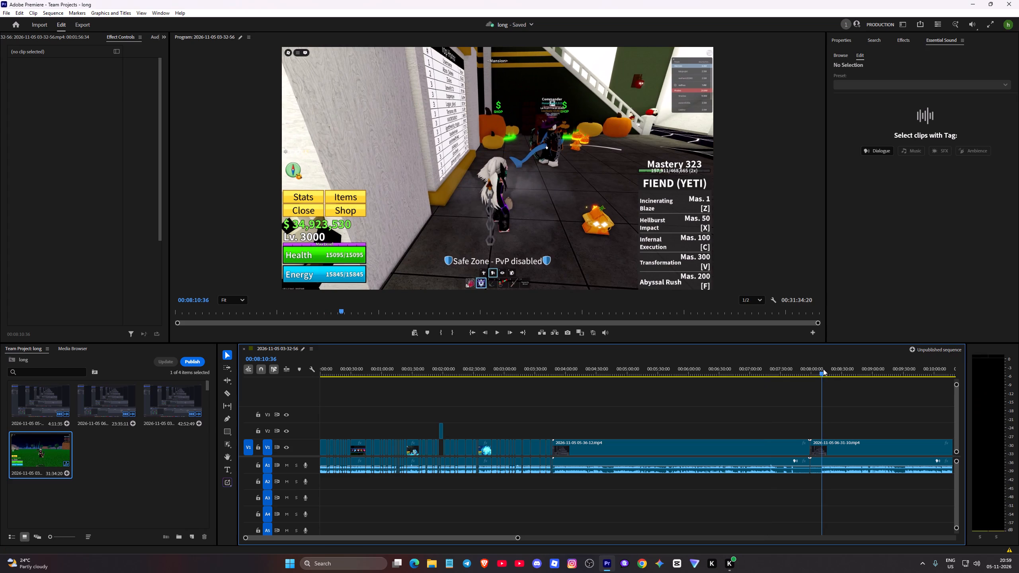
pyautogui.press('space')
pyautogui.press('space')
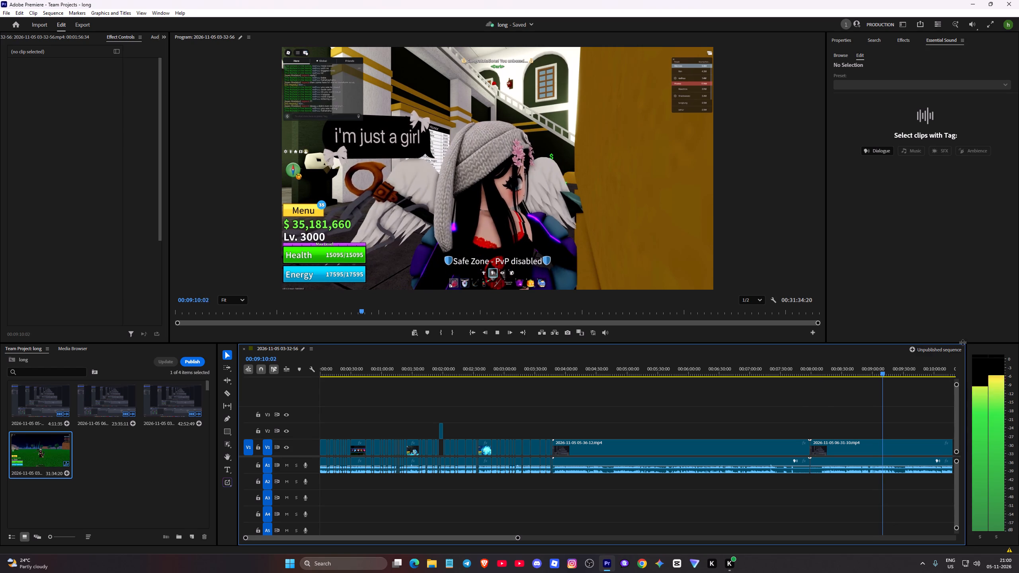
pyautogui.click(585, 370)
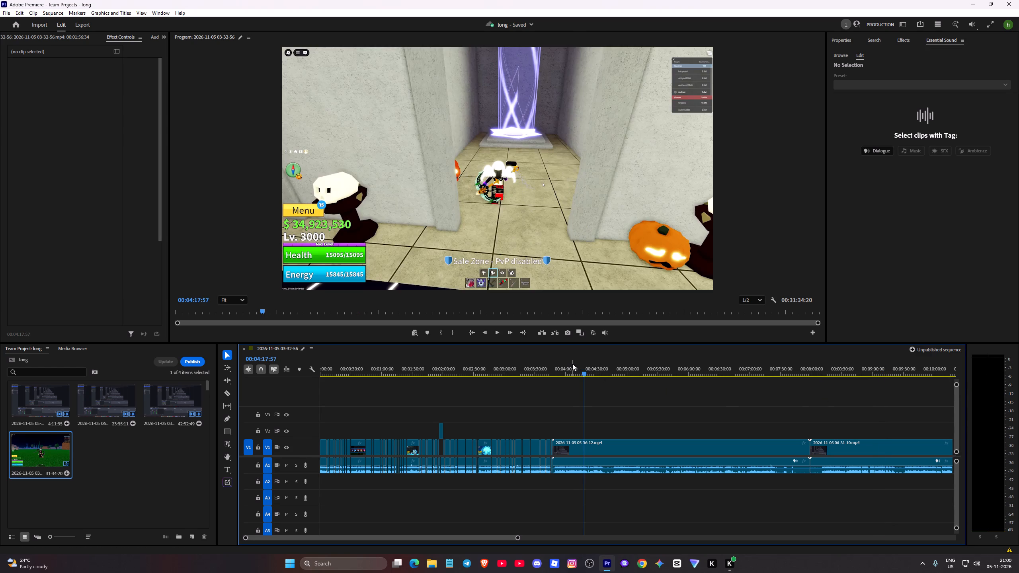
pyautogui.click(572, 364)
pyautogui.click(567, 364)
pyautogui.press('space')
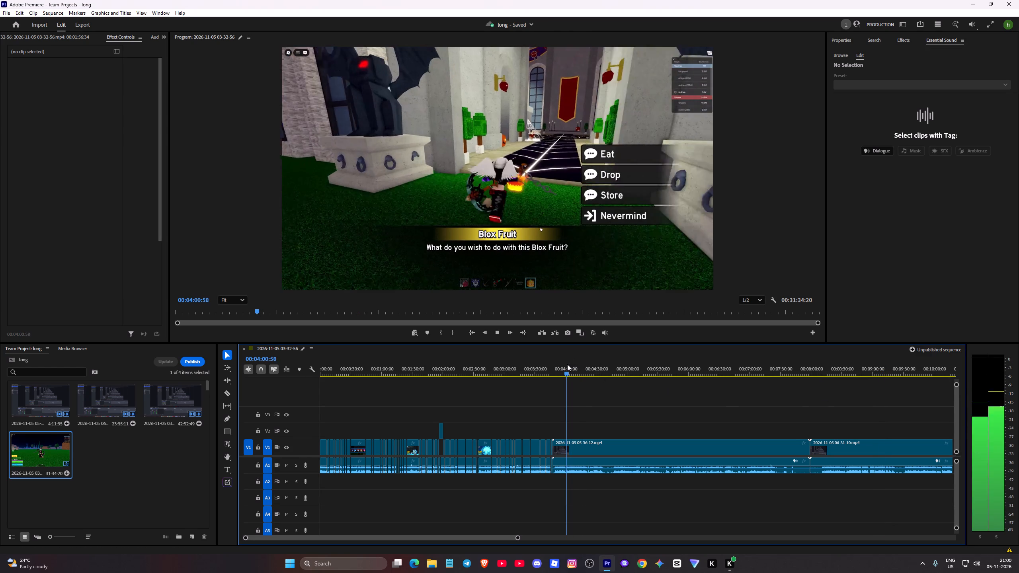
pyautogui.press('space')
pyautogui.click(666, 453)
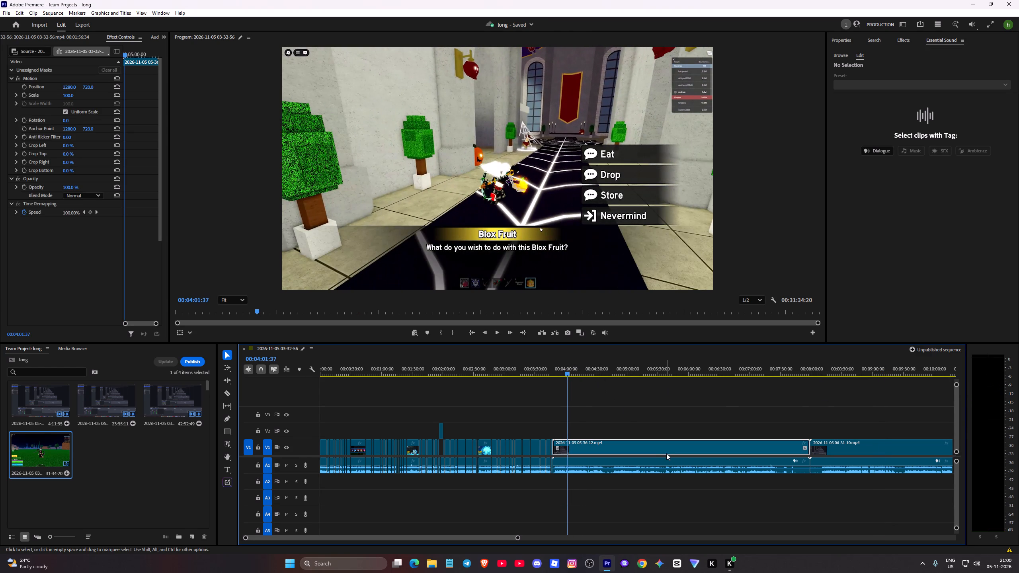
pyautogui.press('Delete')
pyautogui.click(690, 470)
pyautogui.press('Delete')
pyautogui.click(664, 450)
pyautogui.press('Delete')
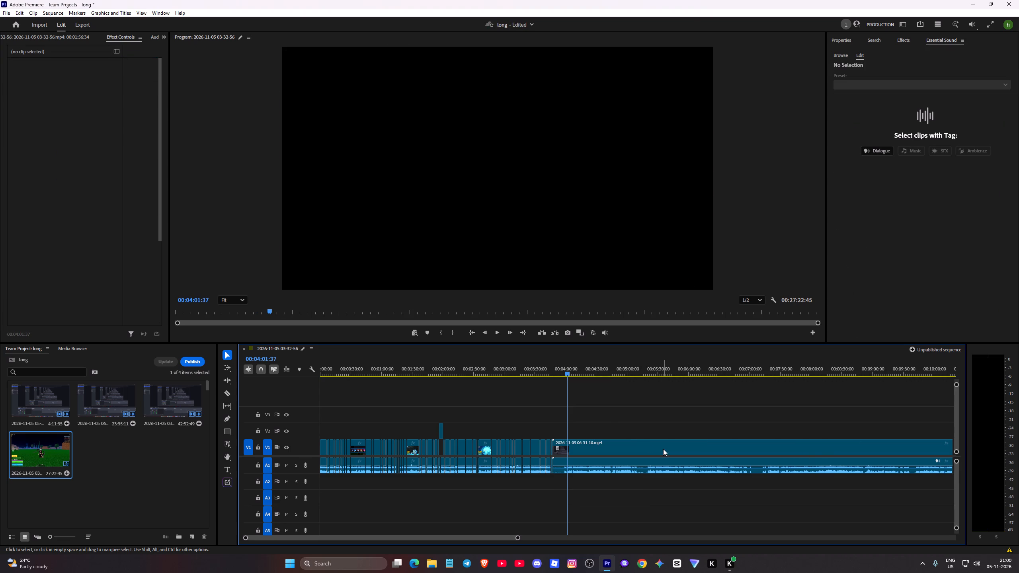
pyautogui.moveTo(566, 402); pyautogui.dragTo(537, 402)
pyautogui.press('space')
pyautogui.click(555, 373)
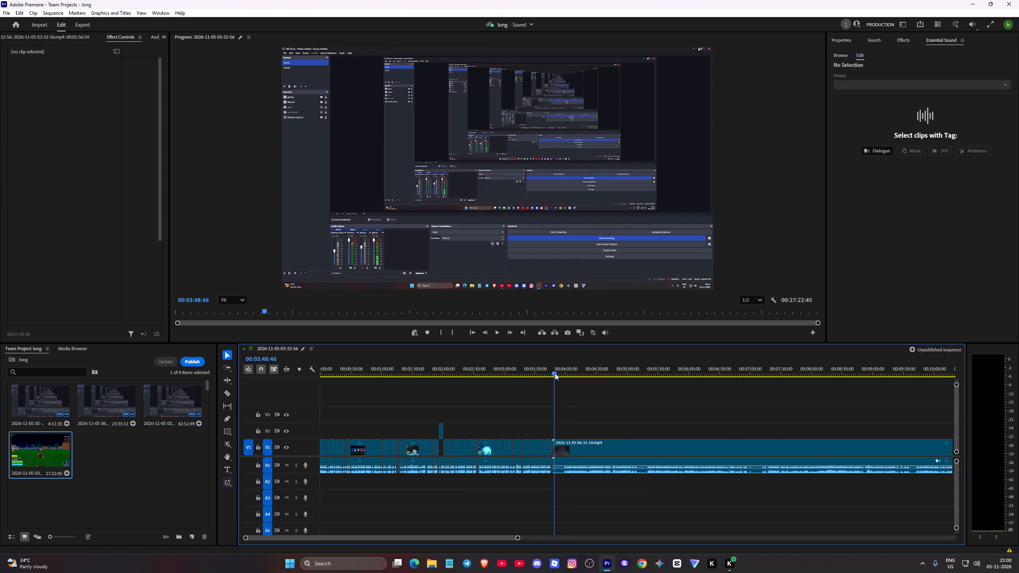
pyautogui.press('space')
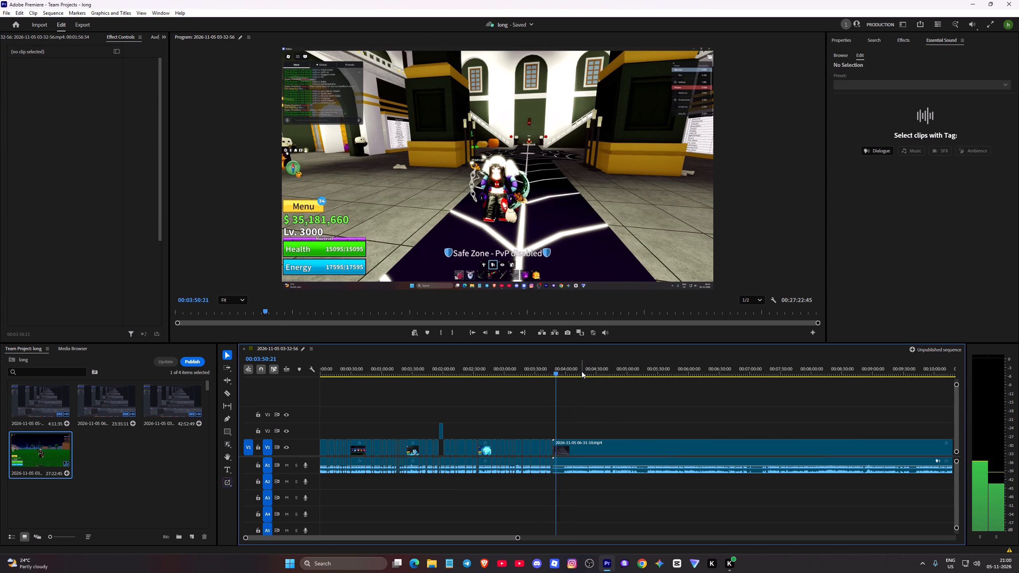
pyautogui.click(575, 370)
pyautogui.moveTo(574, 373); pyautogui.dragTo(569, 375)
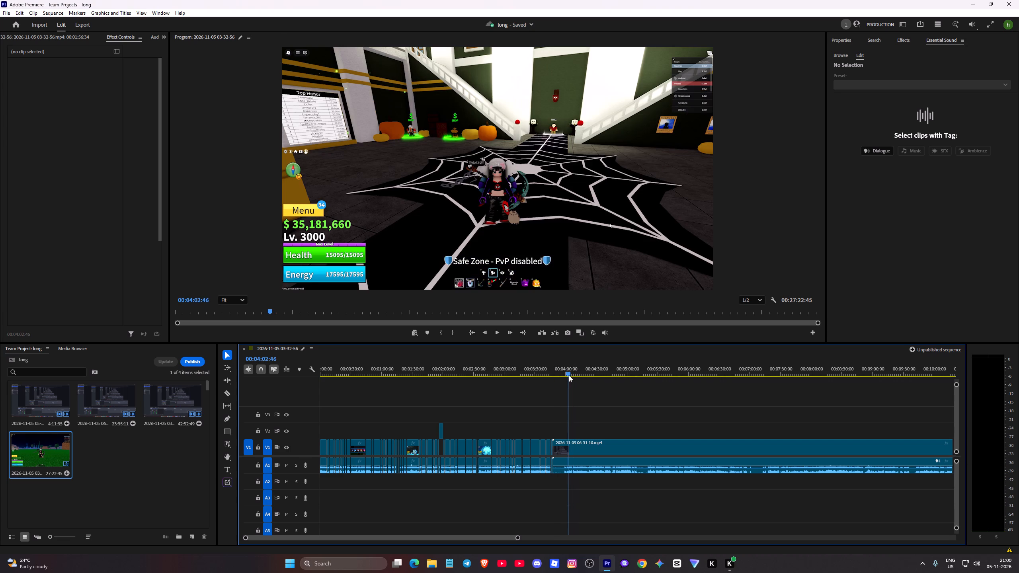
pyautogui.moveTo(569, 375); pyautogui.dragTo(564, 376)
pyautogui.press('space')
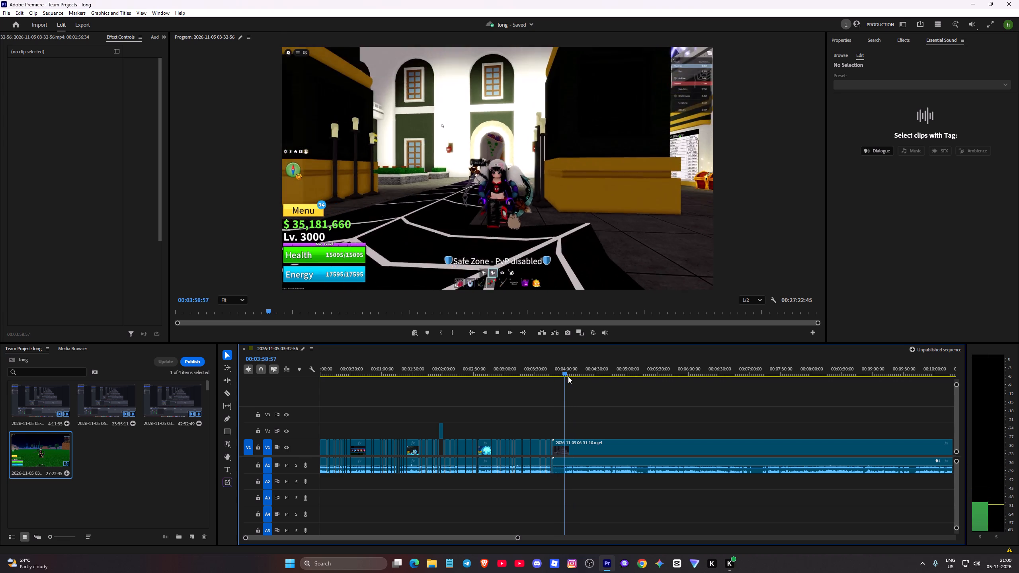
pyautogui.click(645, 367)
pyautogui.press('space')
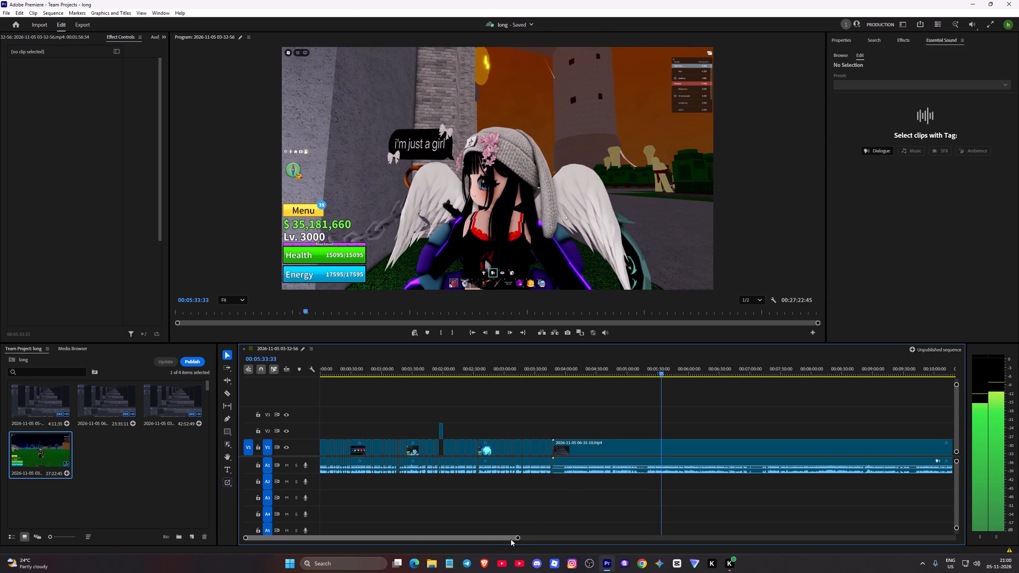
pyautogui.moveTo(517, 537); pyautogui.dragTo(463, 557)
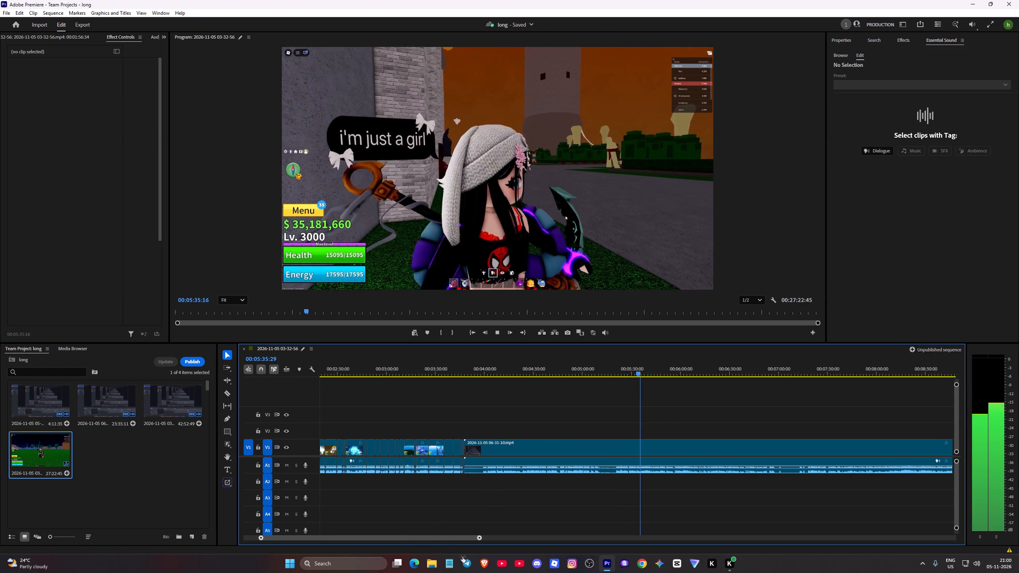
pyautogui.moveTo(463, 557); pyautogui.dragTo(363, 551)
pyautogui.press('space')
pyautogui.click(558, 372)
pyautogui.press('space')
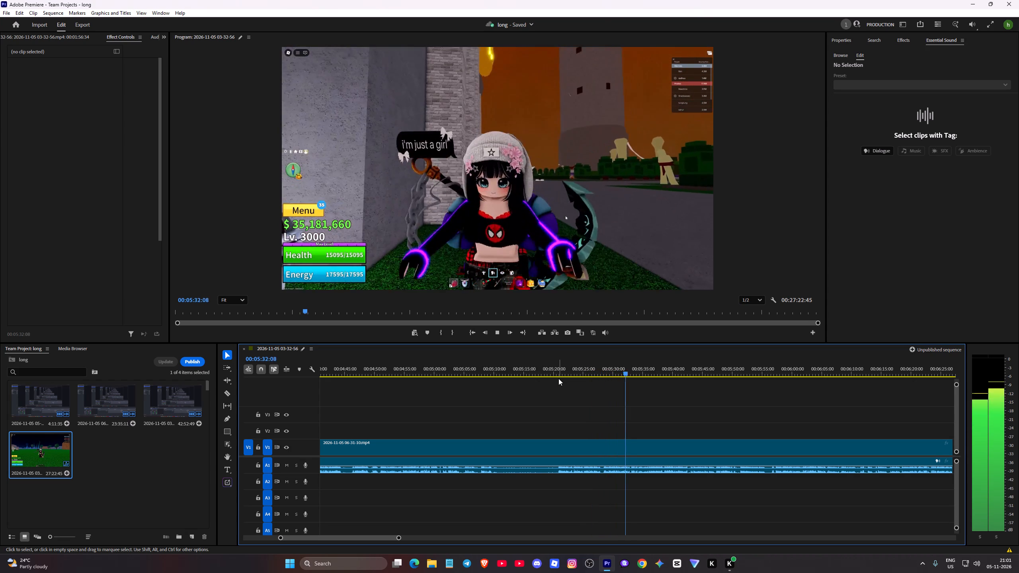
pyautogui.press('space')
pyautogui.write('cv')
pyautogui.press('c')
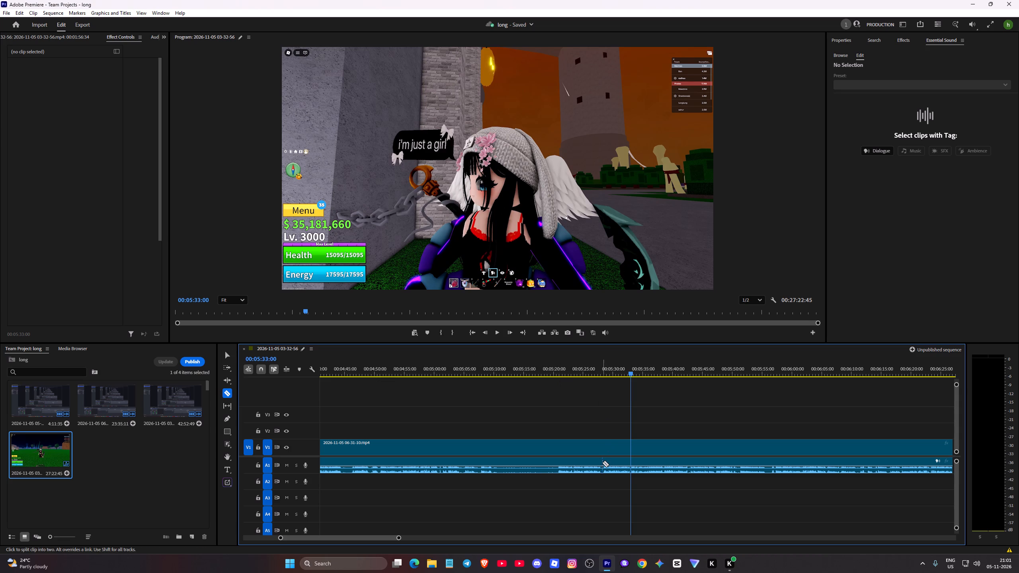
pyautogui.click(602, 463)
pyautogui.click(603, 451)
pyautogui.press('v')
pyautogui.click(584, 458)
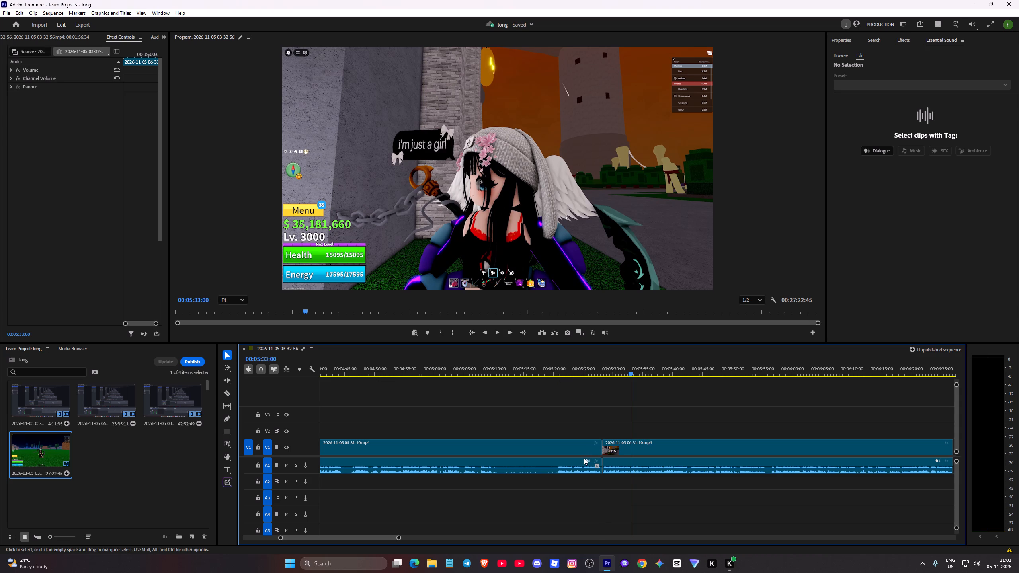
pyautogui.press('Delete')
pyautogui.click(579, 443)
pyautogui.press('Delete')
pyautogui.click(573, 444)
pyautogui.press('Delete')
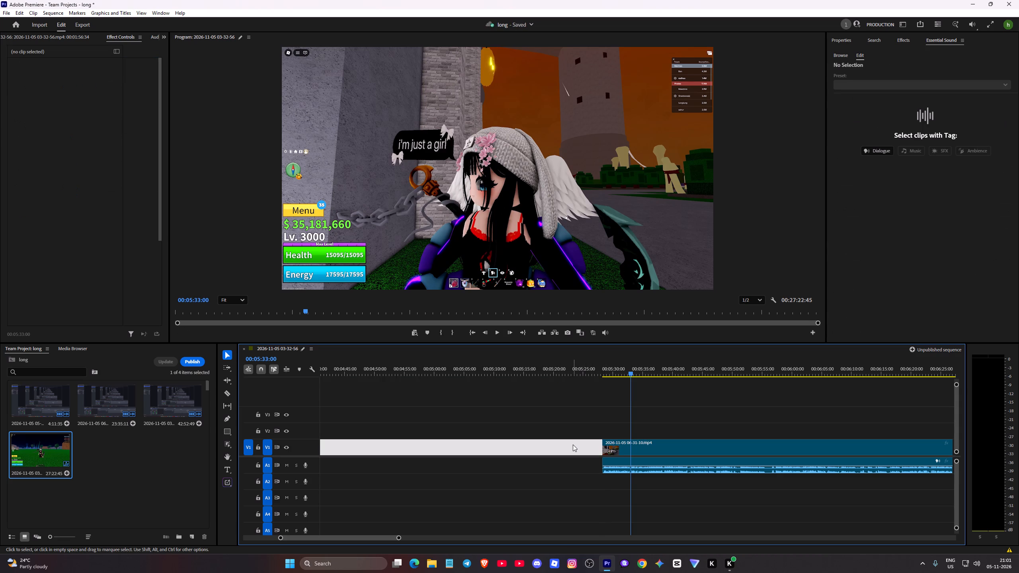
pyautogui.click(388, 372)
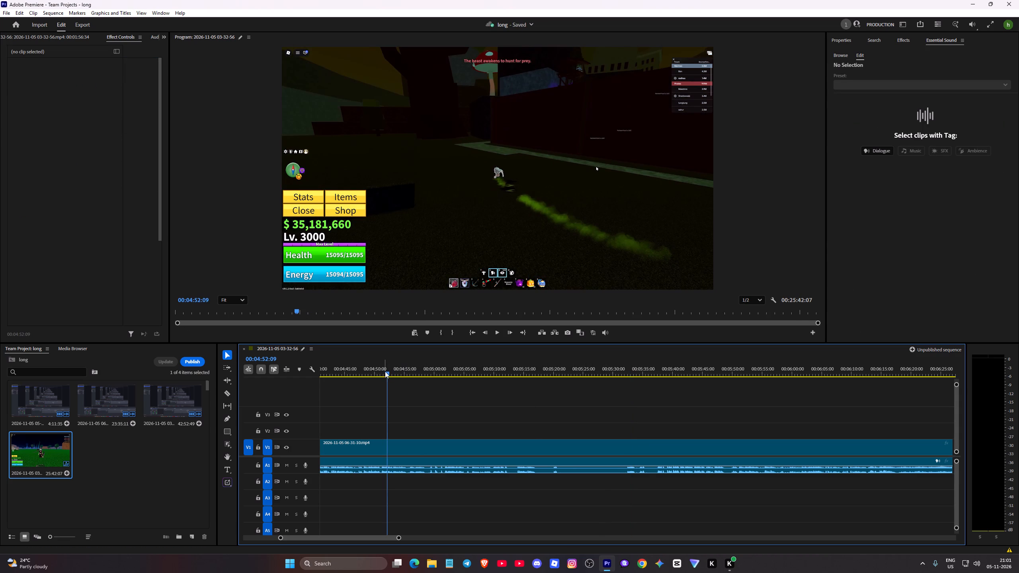
pyautogui.moveTo(387, 372); pyautogui.dragTo(406, 389)
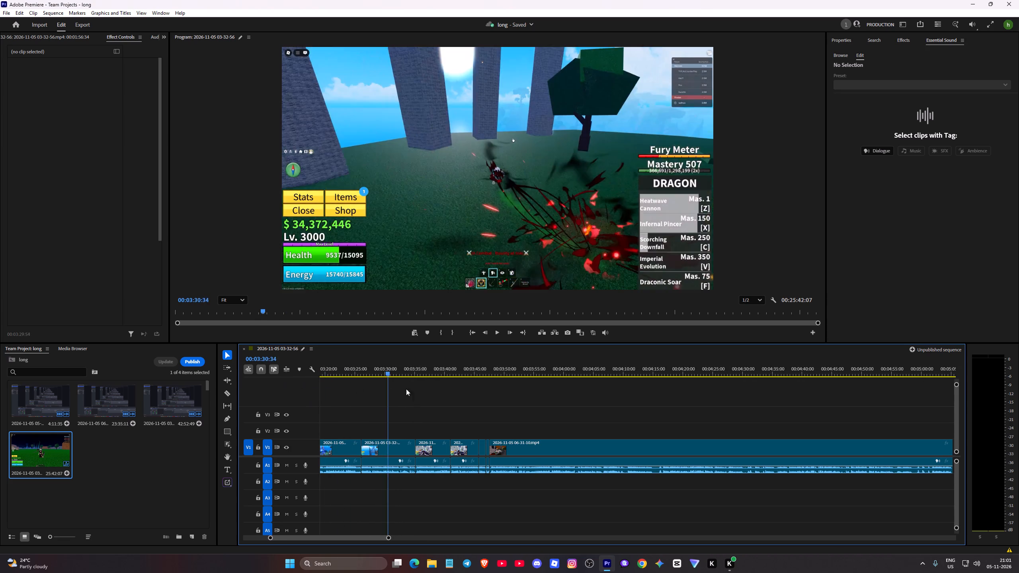
pyautogui.moveTo(406, 389); pyautogui.dragTo(488, 394)
pyautogui.press('space')
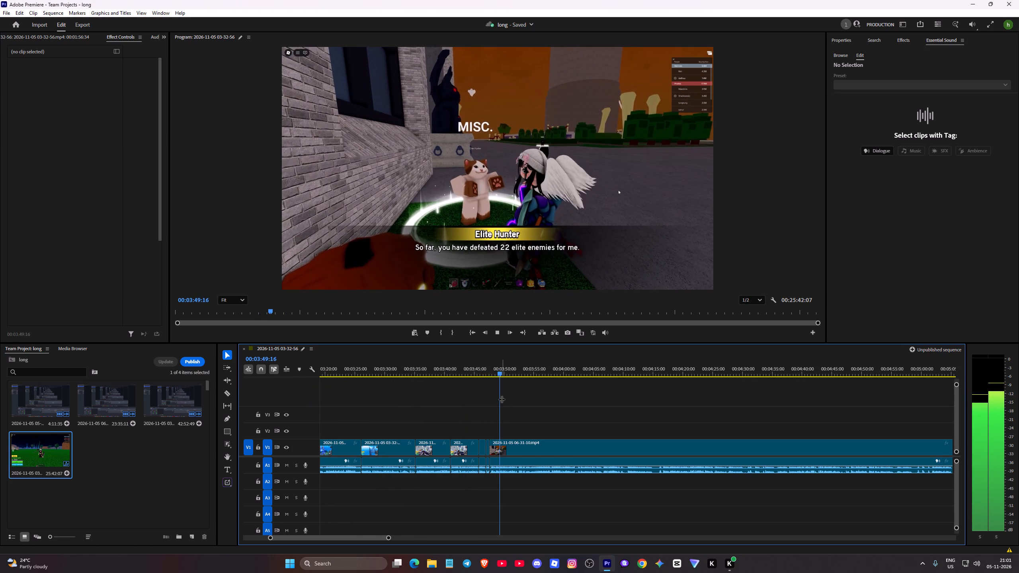
pyautogui.moveTo(391, 538); pyautogui.dragTo(369, 537)
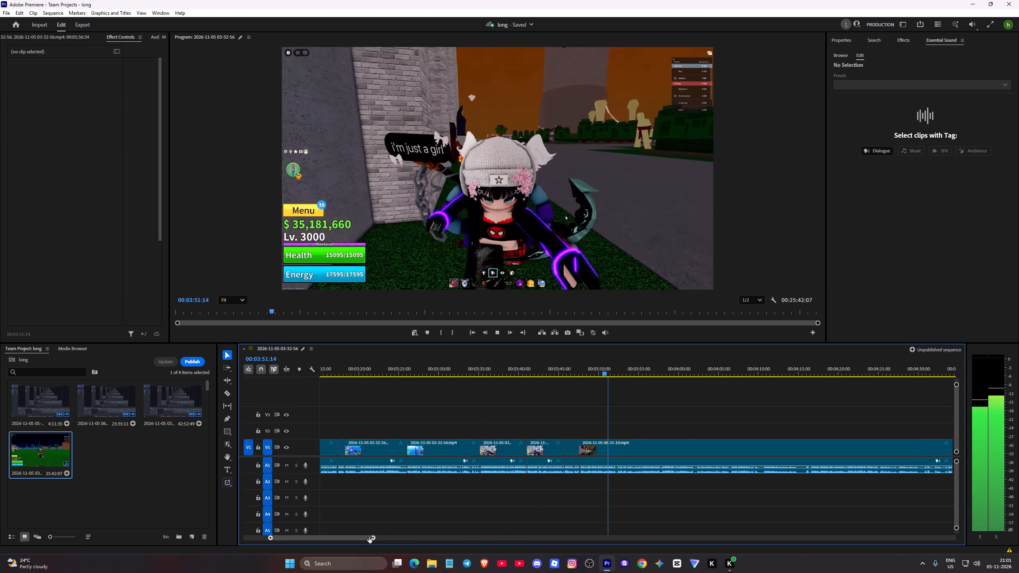
pyautogui.moveTo(369, 537); pyautogui.dragTo(345, 529)
pyautogui.press('space')
pyautogui.press('space')
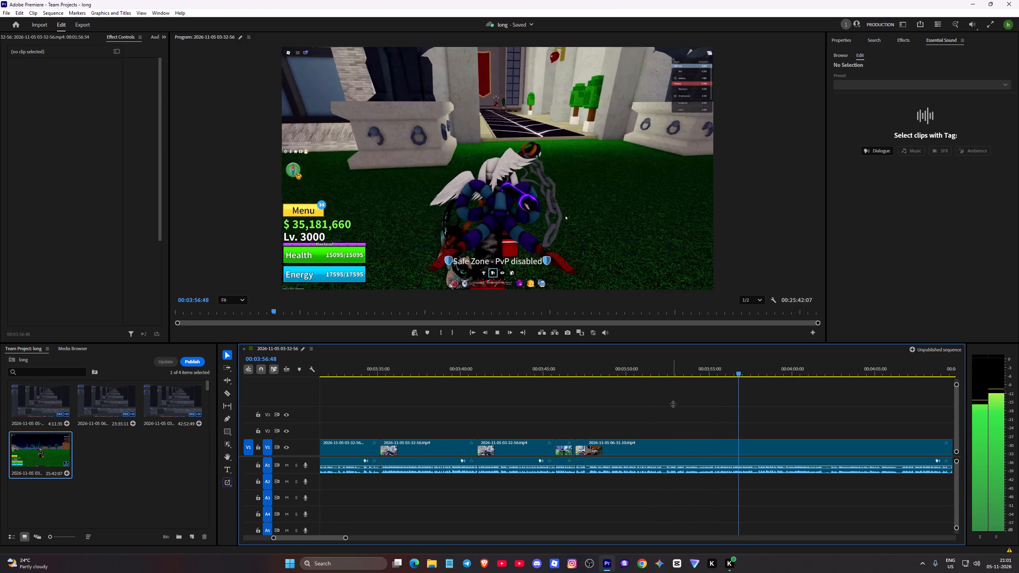
pyautogui.press('space')
pyautogui.click(598, 373)
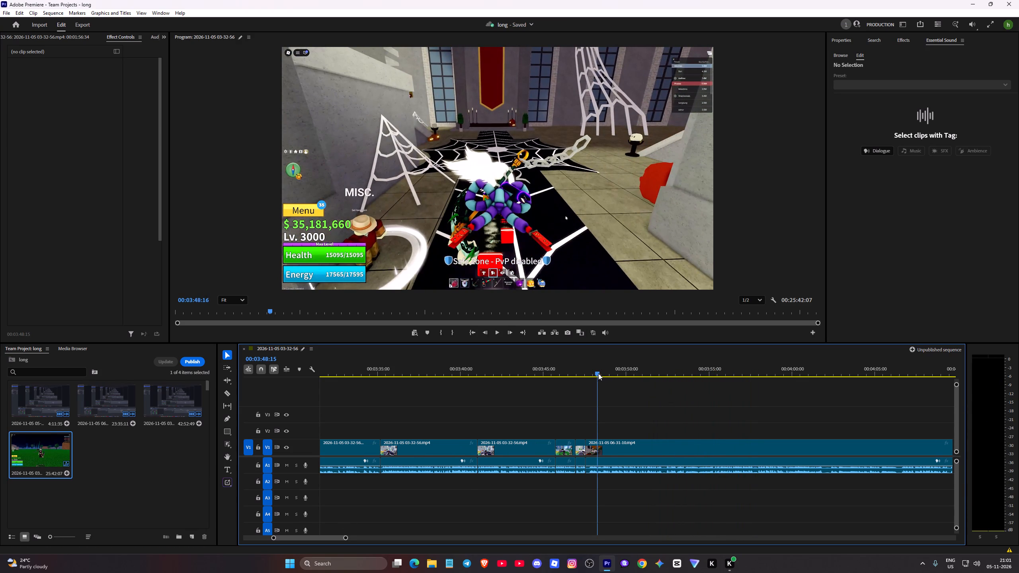
pyautogui.press('space')
pyautogui.press('c')
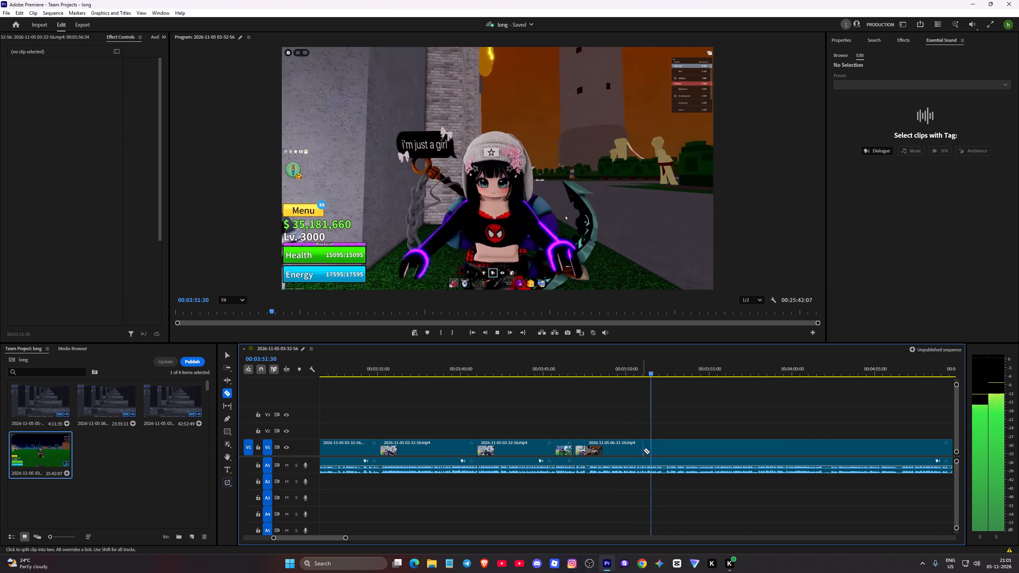
pyautogui.press('space')
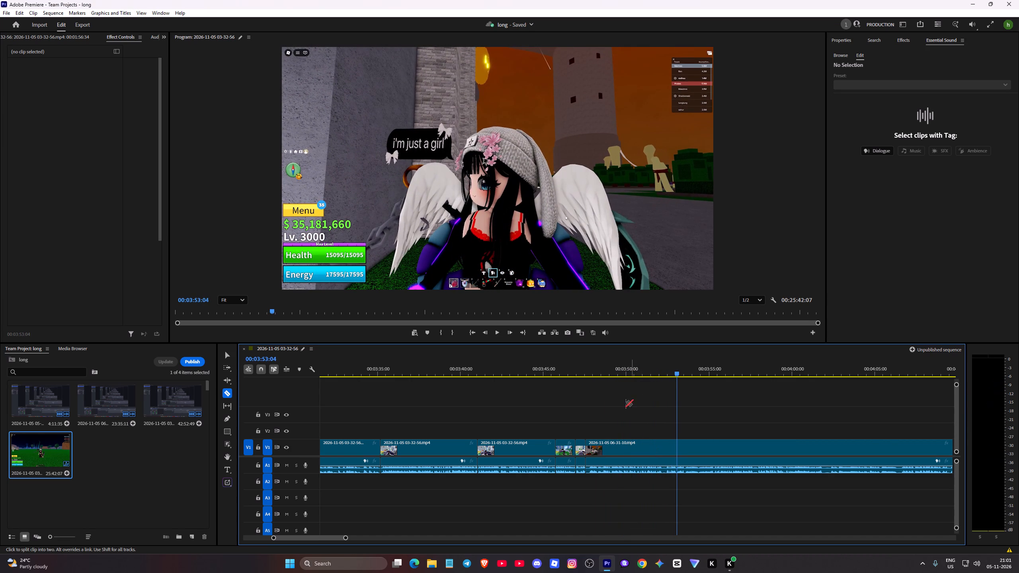
pyautogui.click(610, 371)
pyautogui.press('space')
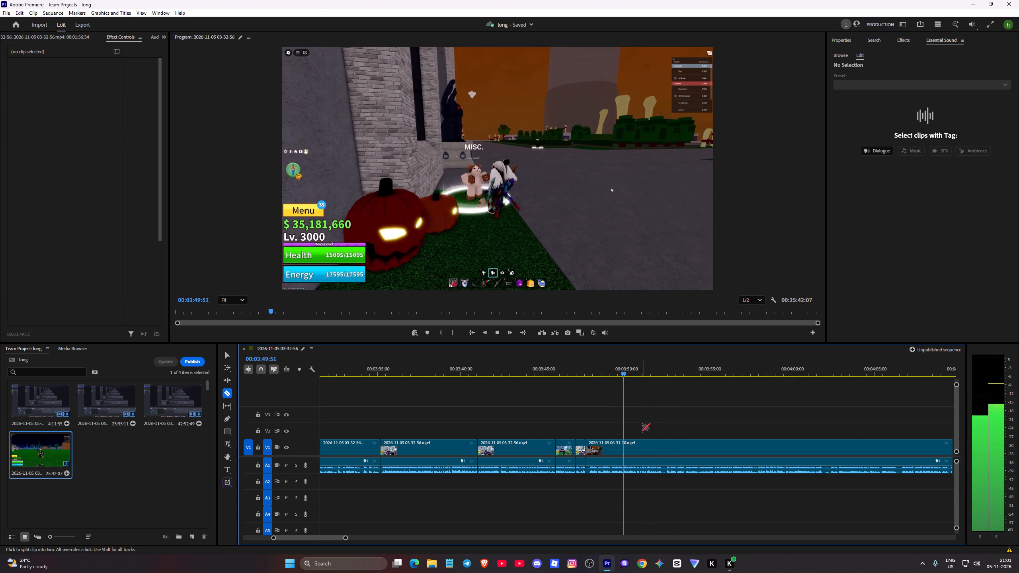
pyautogui.press('space')
pyautogui.press('space')
pyautogui.press('space')
pyautogui.press('space')
pyautogui.press('space')
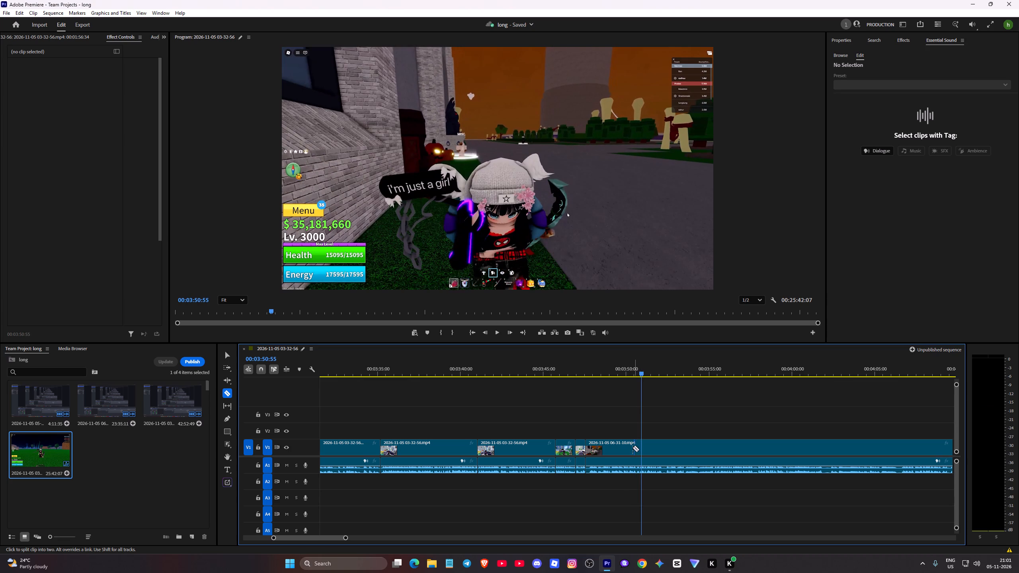
pyautogui.moveTo(344, 538); pyautogui.dragTo(318, 537)
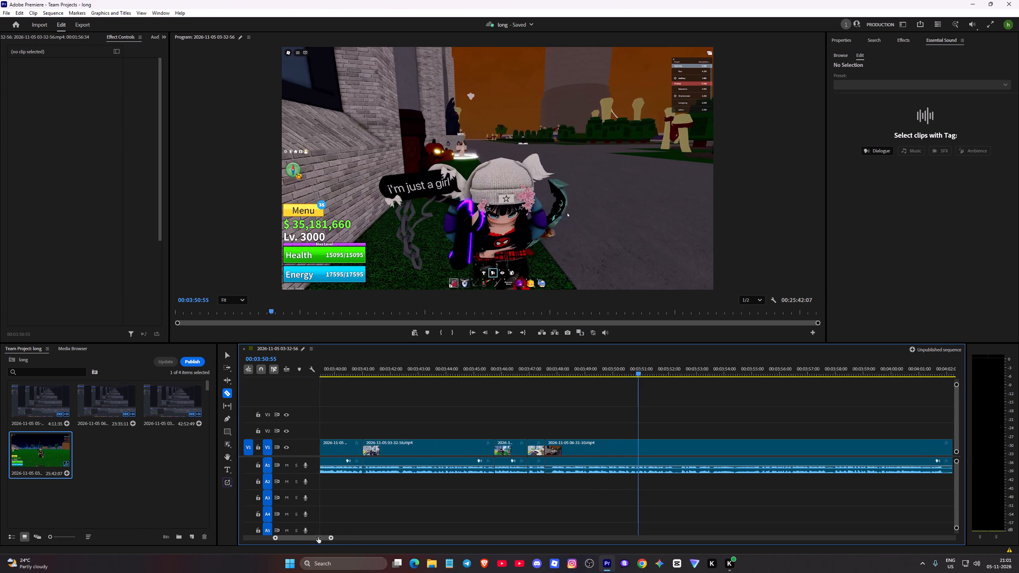
pyautogui.moveTo(318, 537); pyautogui.dragTo(279, 532)
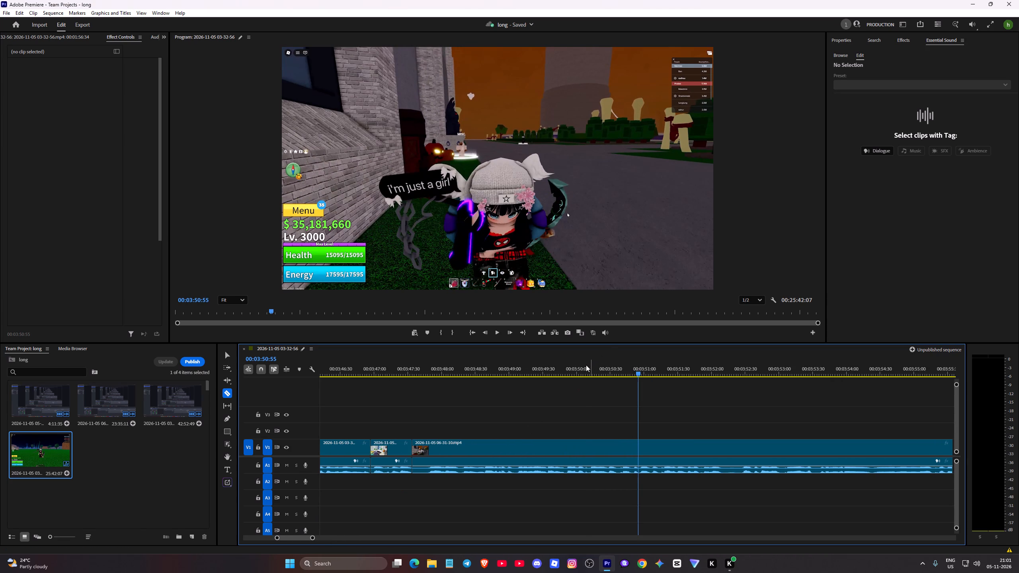
pyautogui.click(586, 365)
pyautogui.press('space')
pyautogui.press('space')
pyautogui.press('space')
pyautogui.press('space')
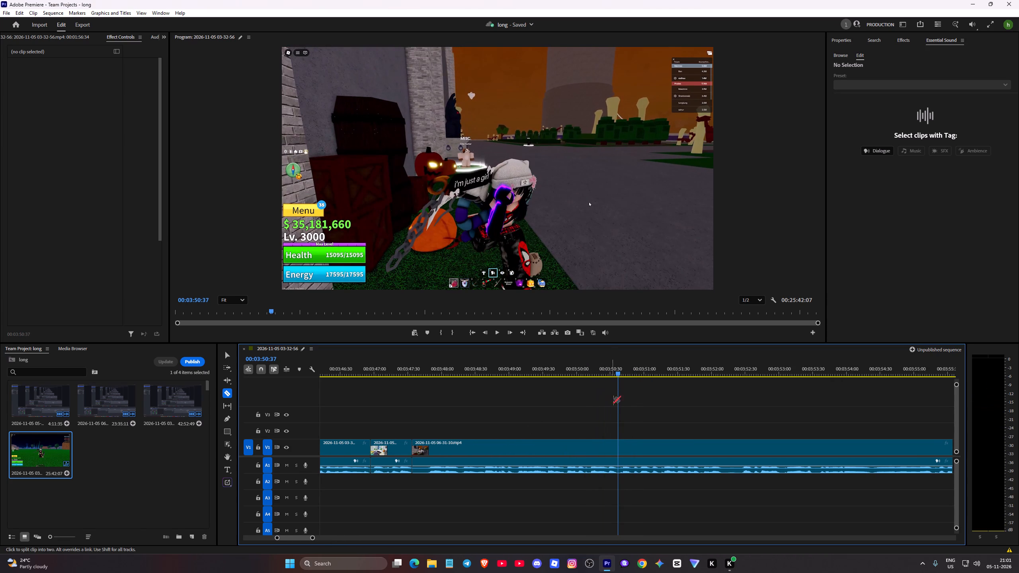
pyautogui.press('space')
pyautogui.press('space')
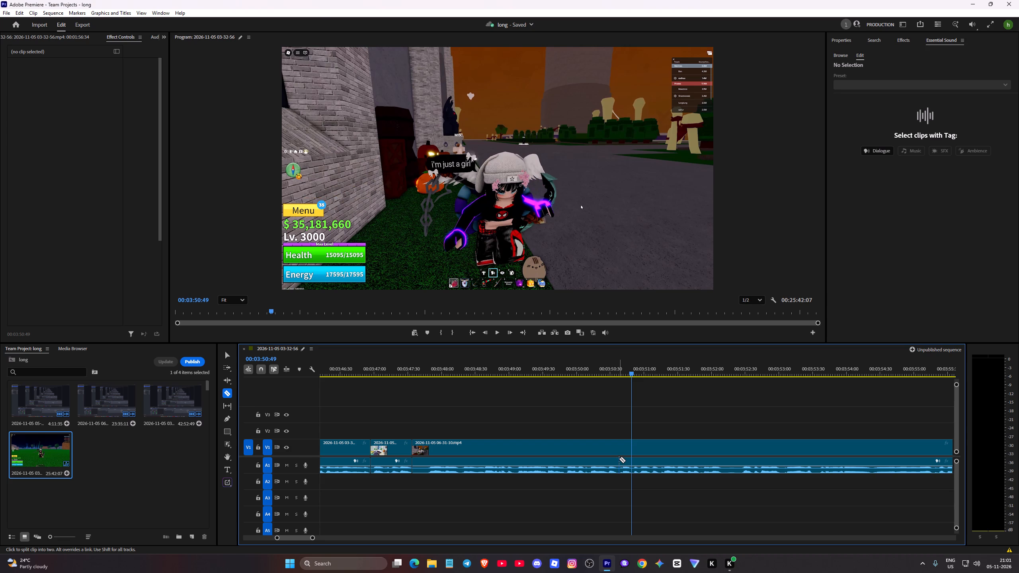
pyautogui.click(621, 452)
pyautogui.click(621, 460)
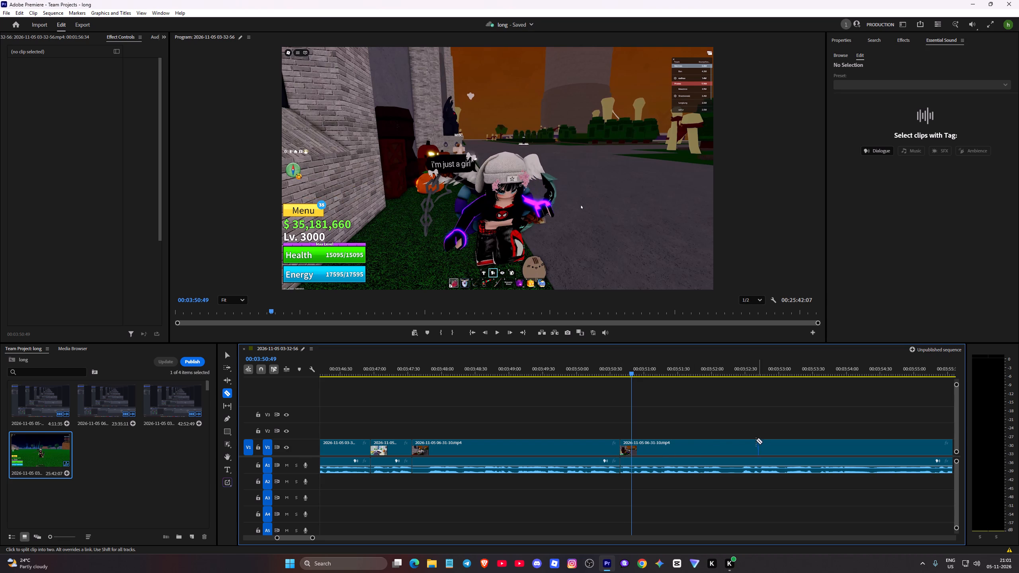
pyautogui.click(742, 444)
pyautogui.click(742, 462)
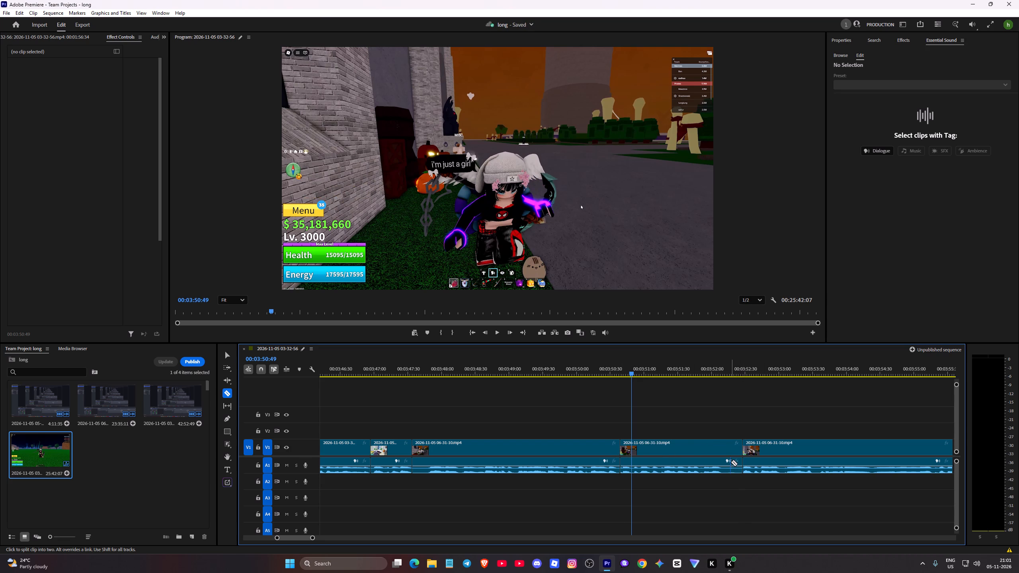
pyautogui.press('v')
pyautogui.click(724, 468)
pyautogui.press('Delete')
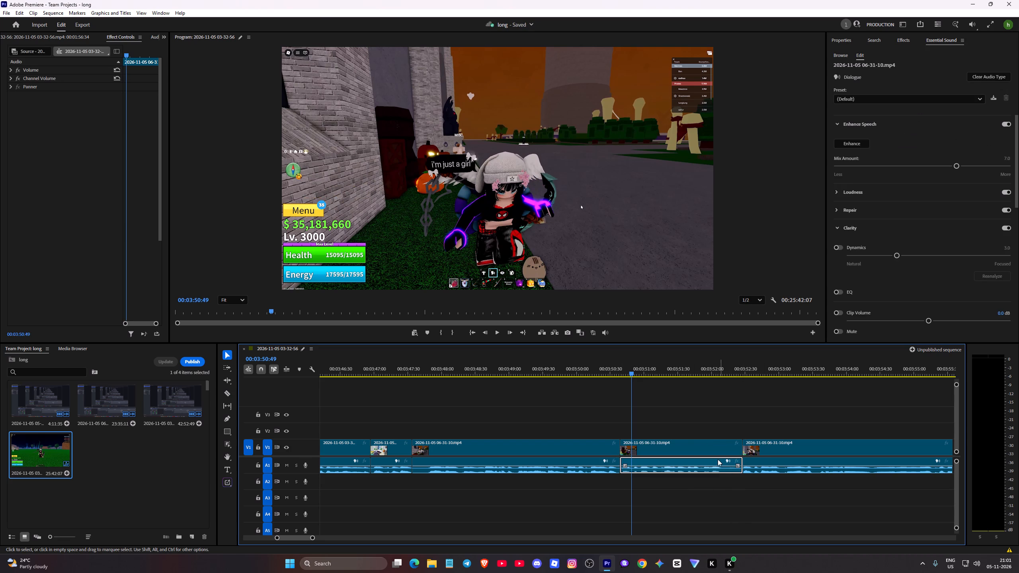
pyautogui.click(709, 450)
pyautogui.press('Delete')
pyautogui.click(705, 448)
pyautogui.press('Delete')
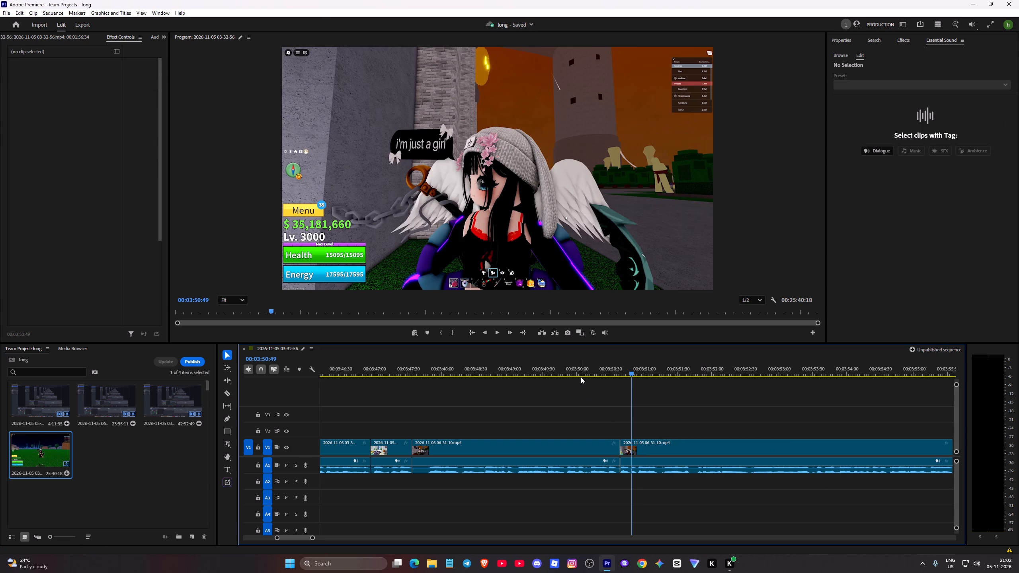
# Play the new join at about 00:03:50:40 twice, from about 00:03:49:45 to 00:03:54.
pyautogui.click(581, 377)
pyautogui.click(558, 377)
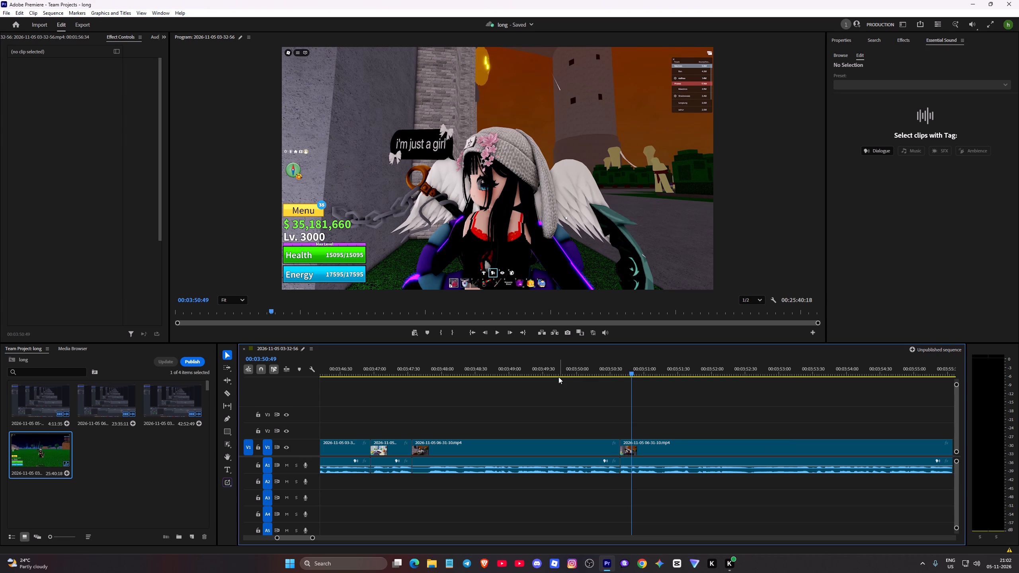
pyautogui.click(561, 373)
pyautogui.press('space')
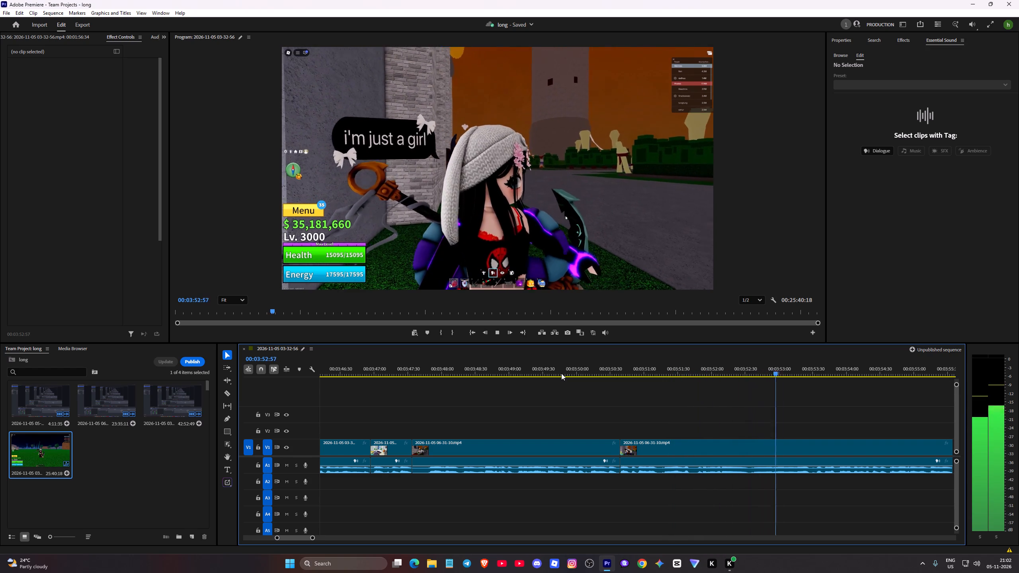
pyautogui.press('space')
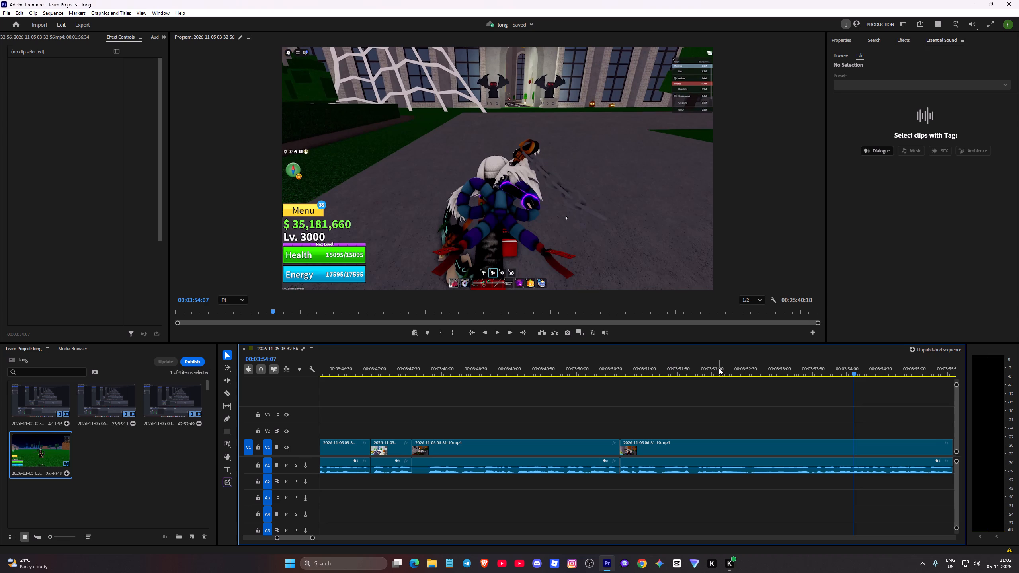
pyautogui.click(561, 374)
pyautogui.press('space')
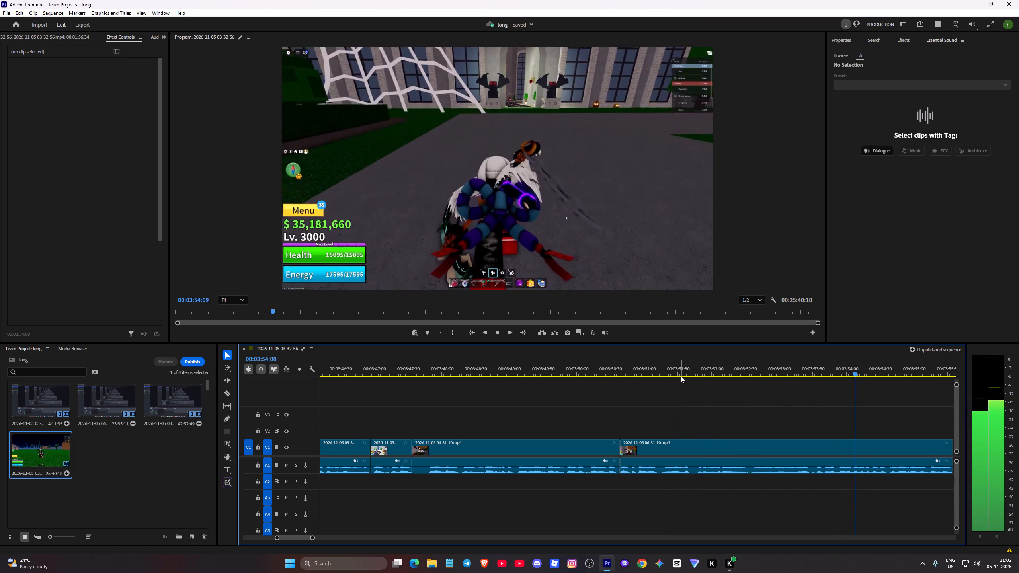
pyautogui.press('c')
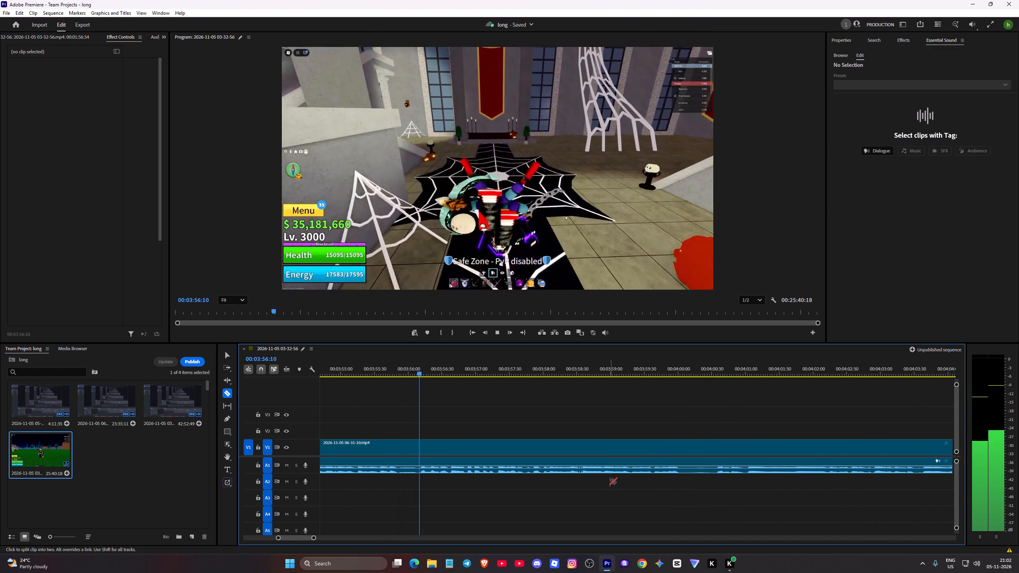
pyautogui.press('space')
pyautogui.click(398, 462)
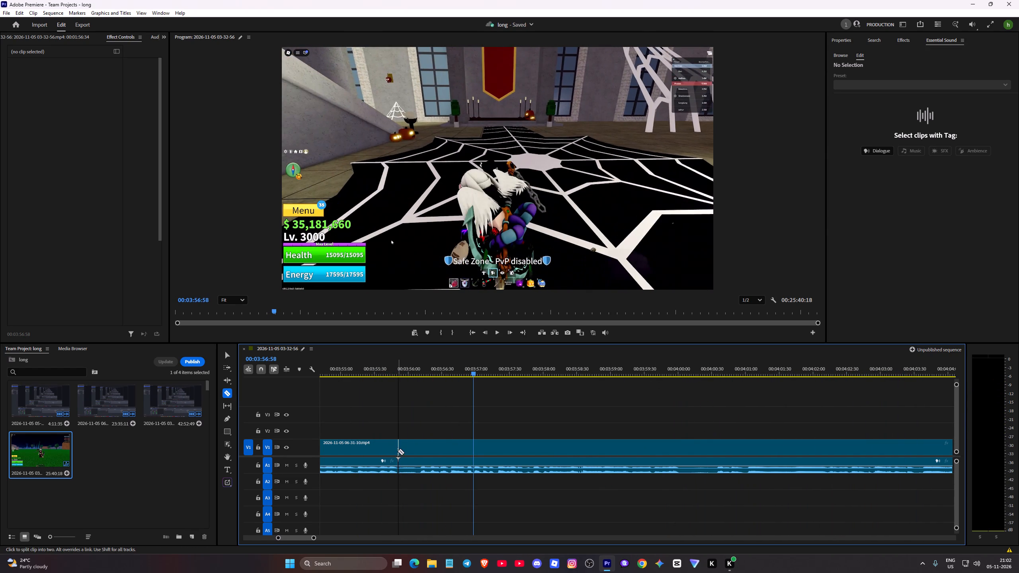
pyautogui.click(398, 451)
# Play the footage after the new cut from about 00:03:57 to 00:04:18 to judge whether it is needed.
pyautogui.press('space')
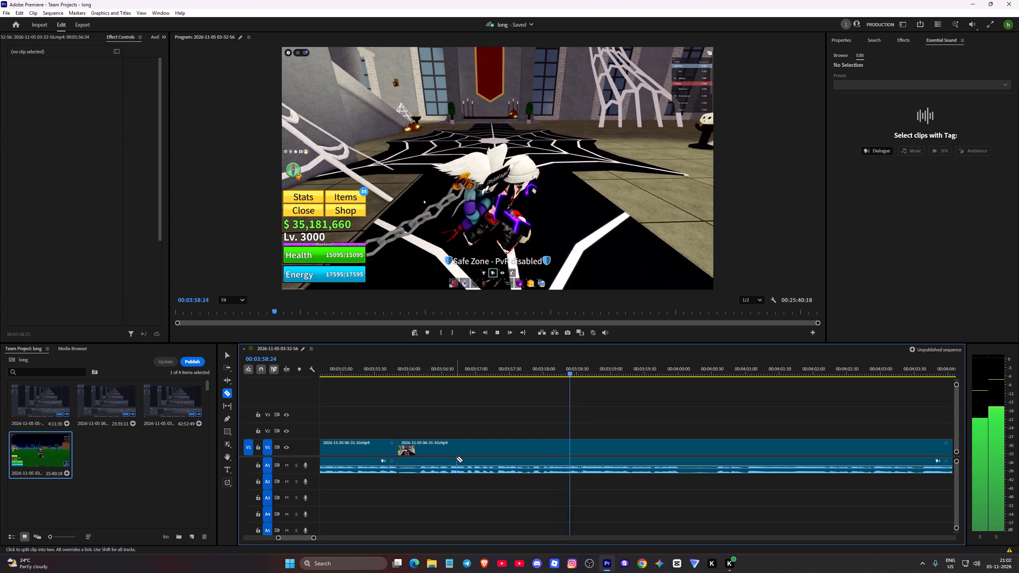
pyautogui.press('space')
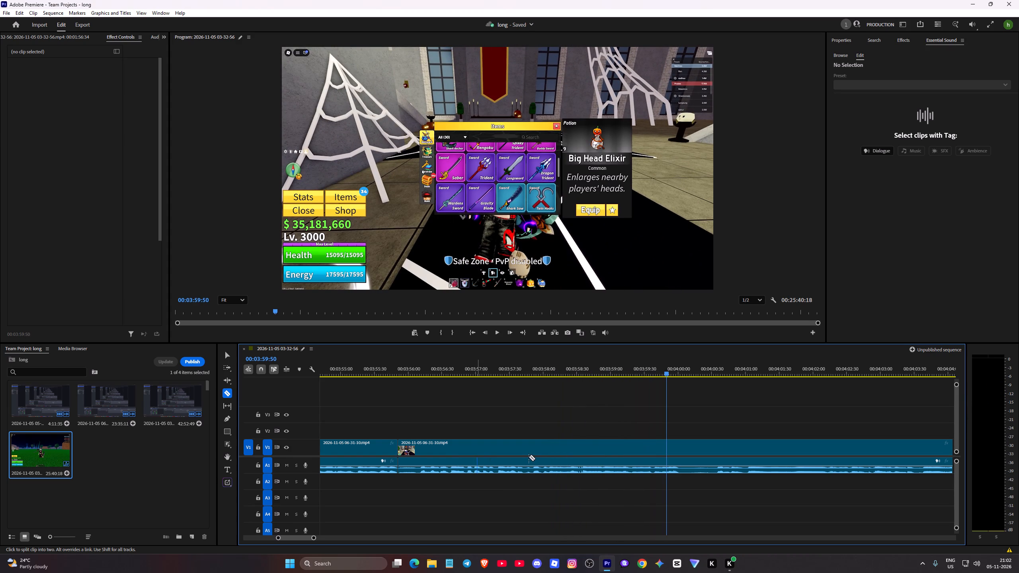
pyautogui.press('space')
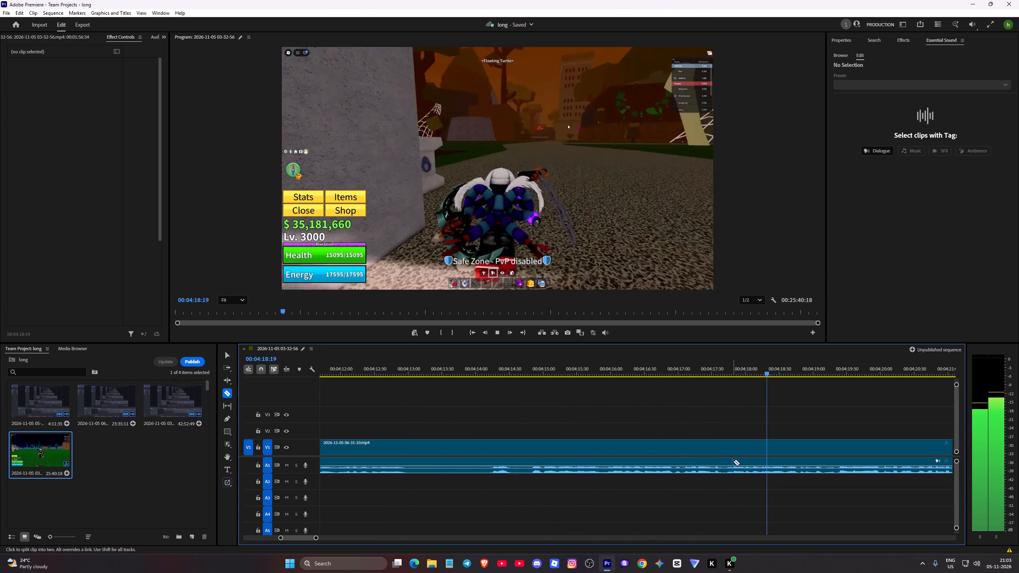
pyautogui.press('space')
pyautogui.moveTo(316, 538); pyautogui.dragTo(446, 532)
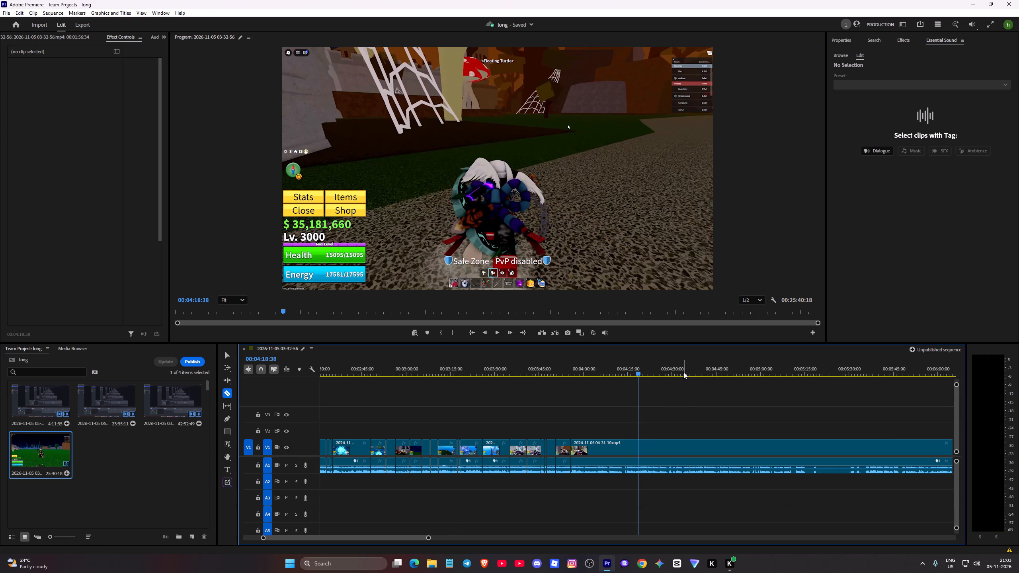
pyautogui.click(683, 372)
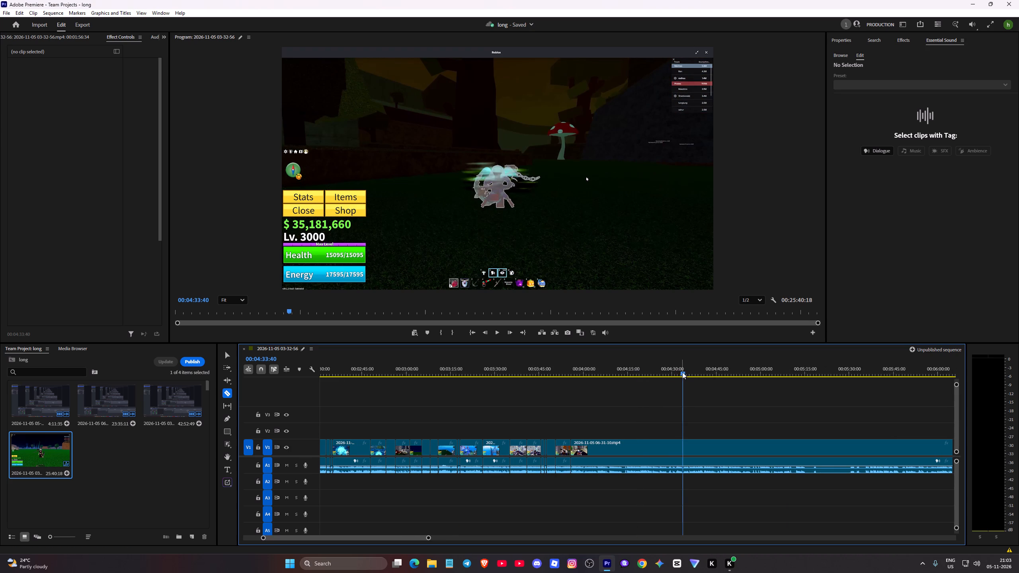
pyautogui.click(669, 374)
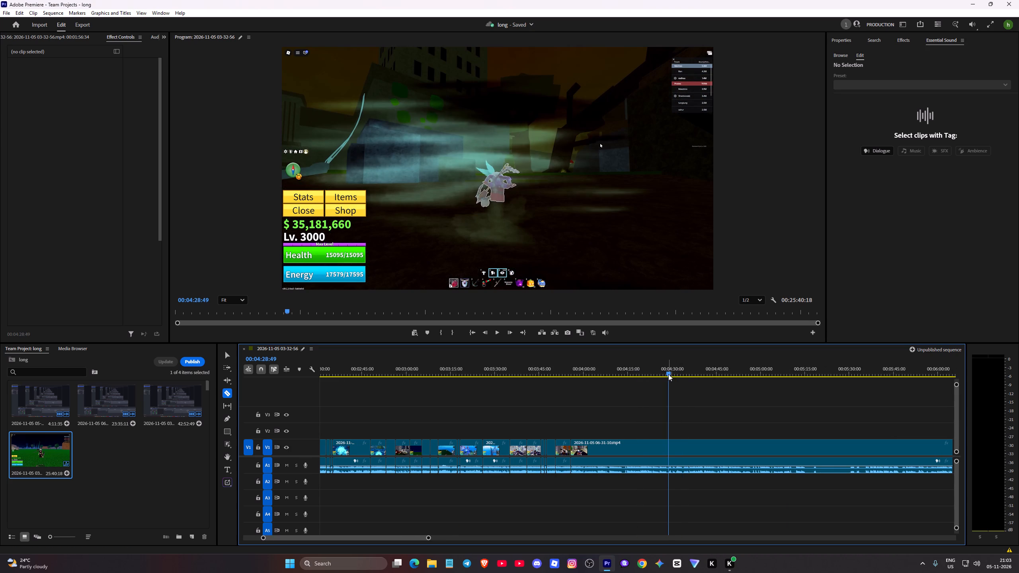
pyautogui.press('space')
pyautogui.click(730, 374)
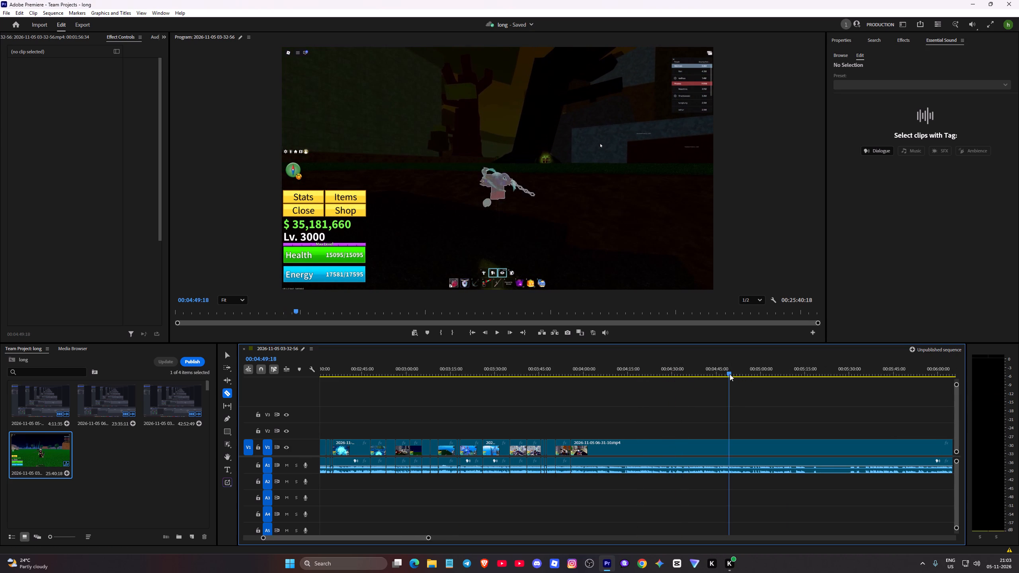
pyautogui.press('space')
pyautogui.press('space')
pyautogui.press('space')
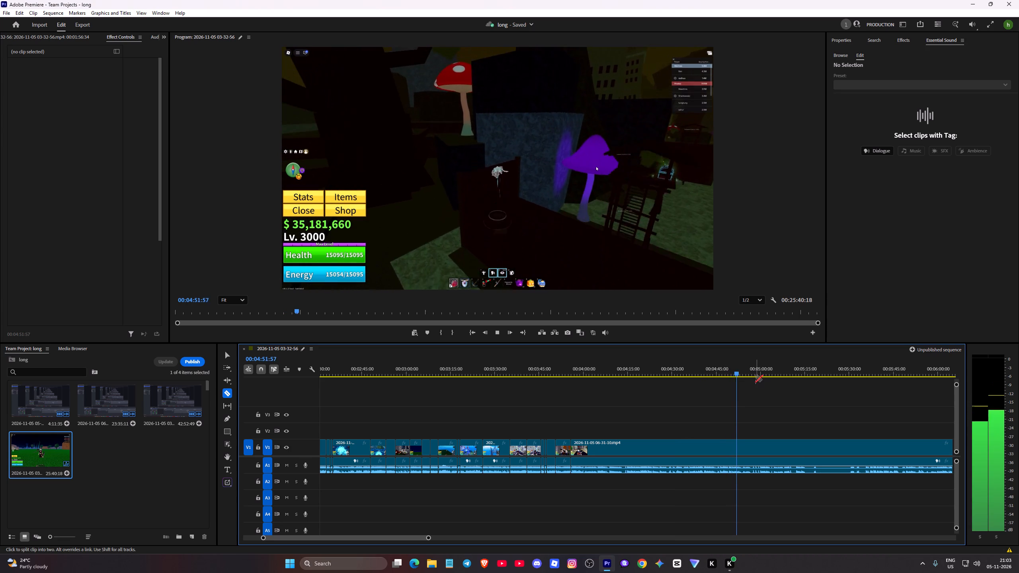
pyautogui.click(853, 372)
pyautogui.press('space')
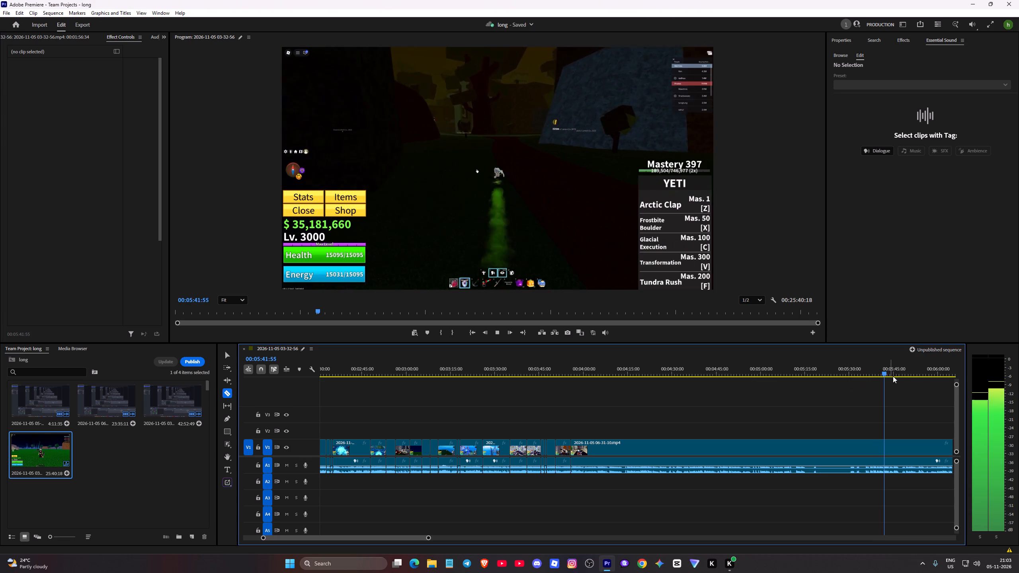
pyautogui.click(935, 372)
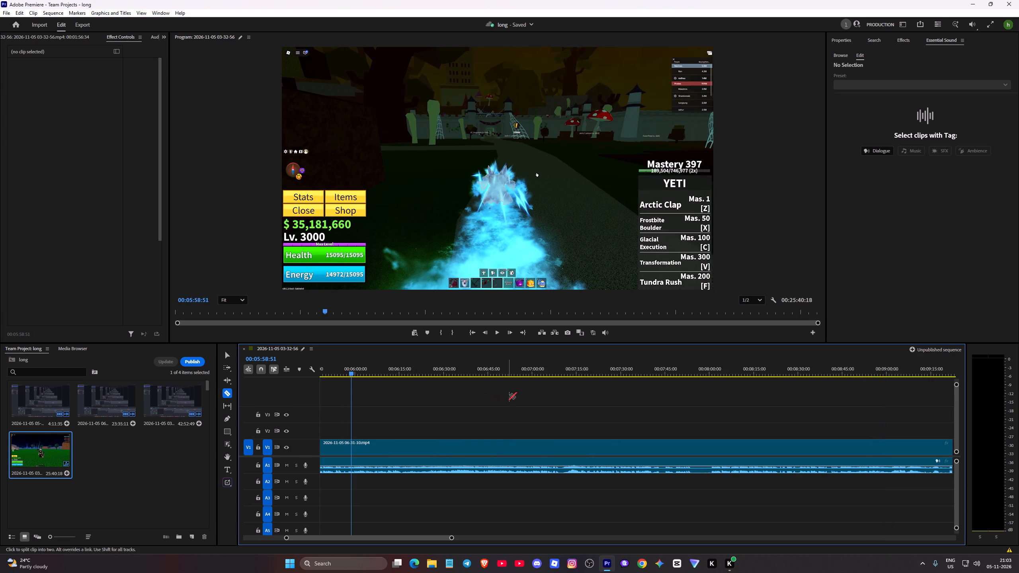
# Play the mansion and outdoor fight from about 00:07:01 to 00:07:17, pausing to judge whether it is worth keeping.
pyautogui.click(536, 368)
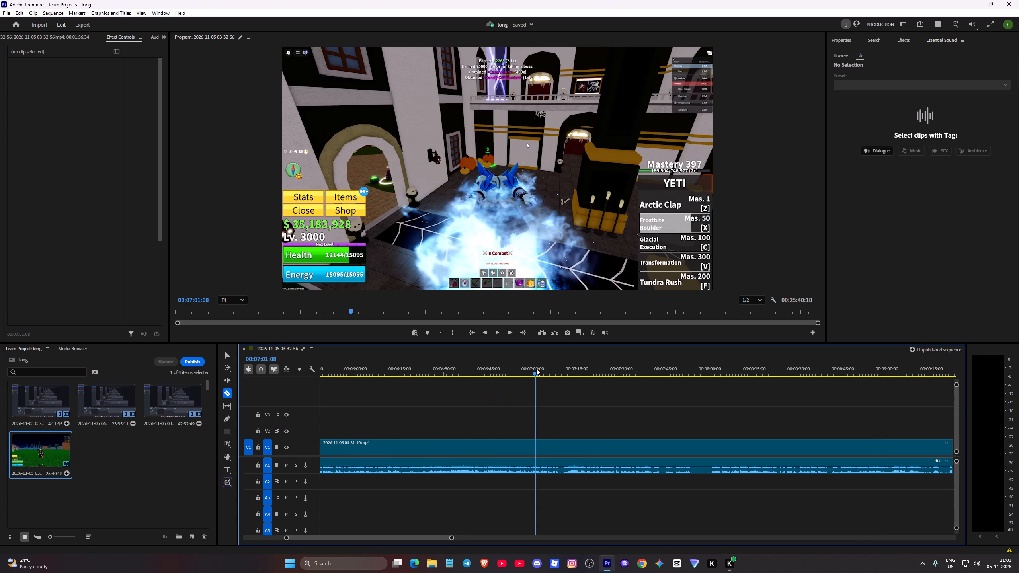
pyautogui.press('space')
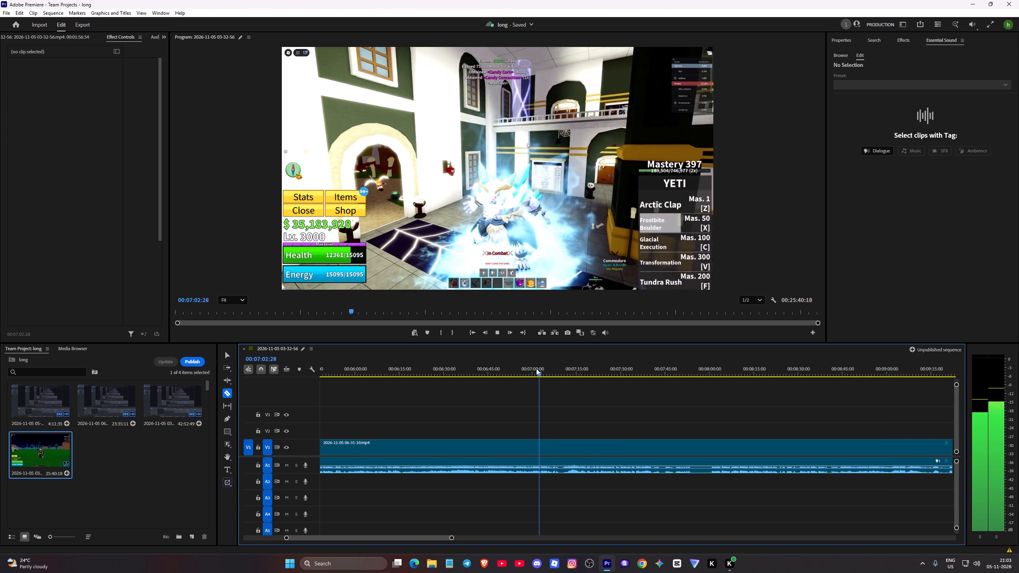
pyautogui.press('space')
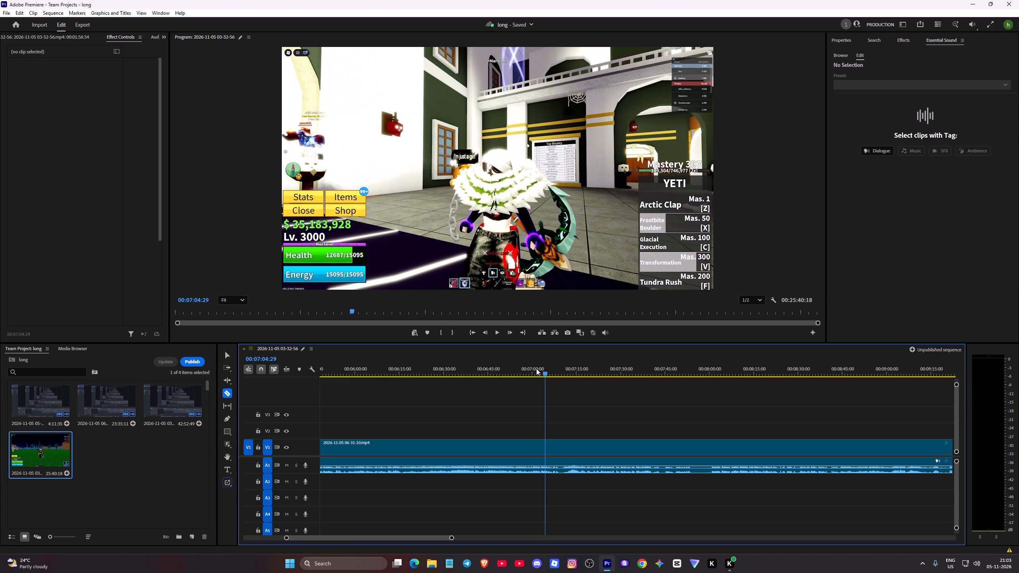
pyautogui.press('space')
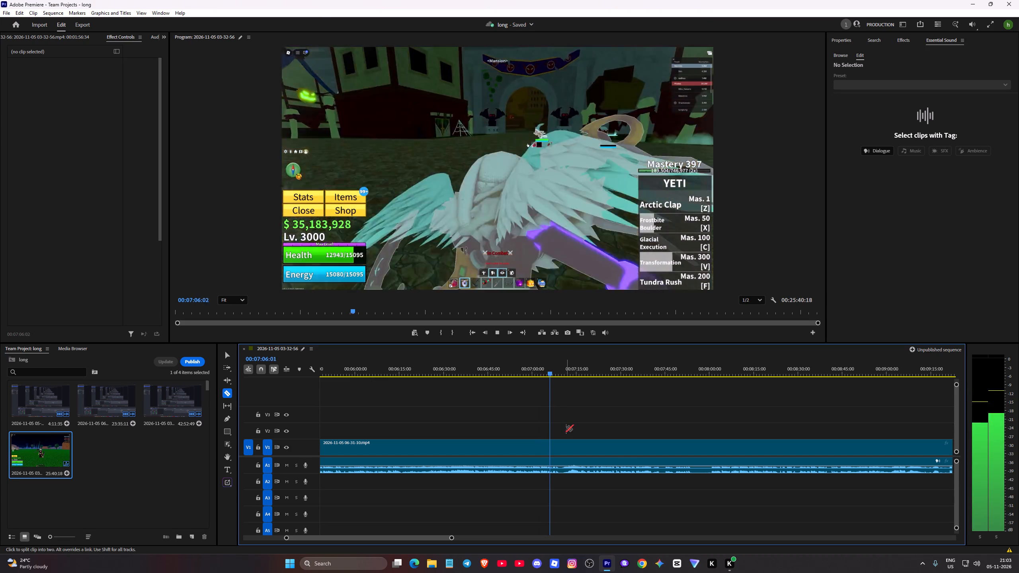
pyautogui.press('space')
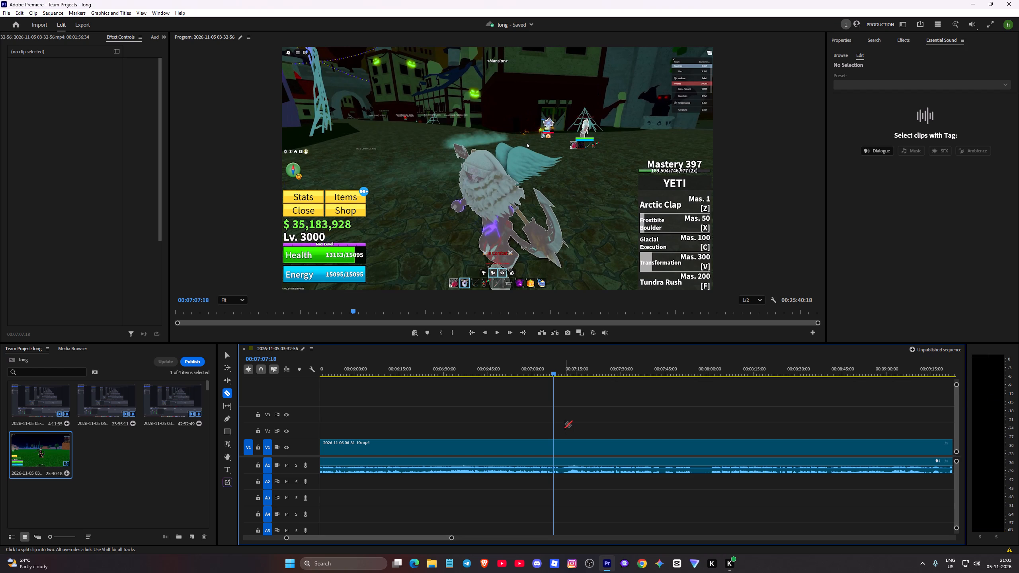
pyautogui.press('space')
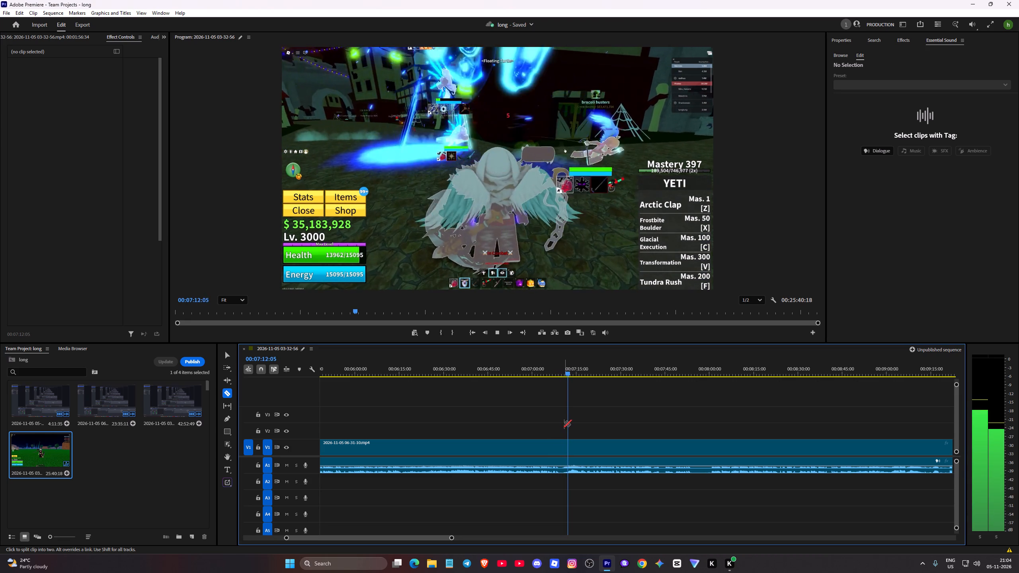
pyautogui.press('space')
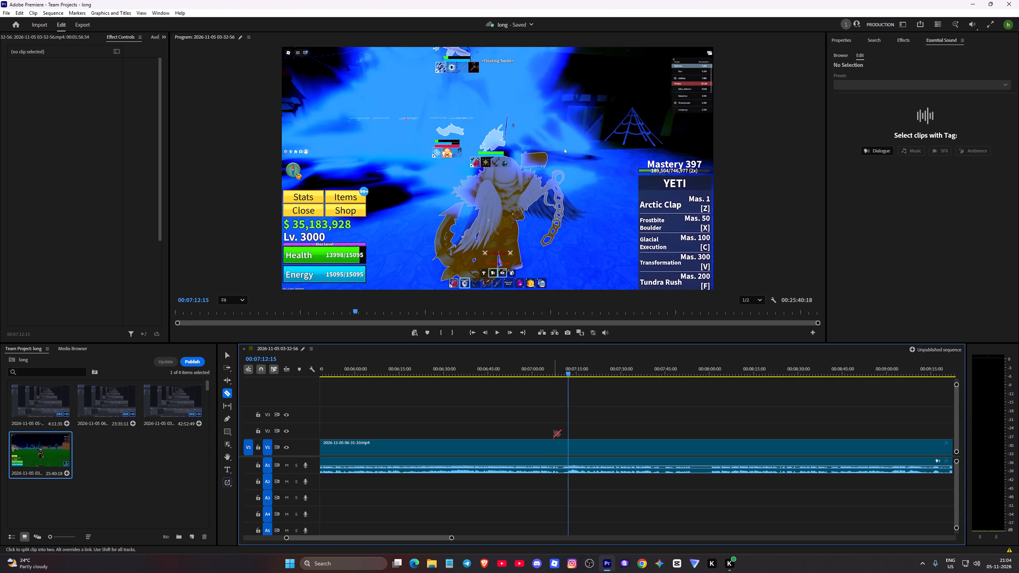
pyautogui.press('space')
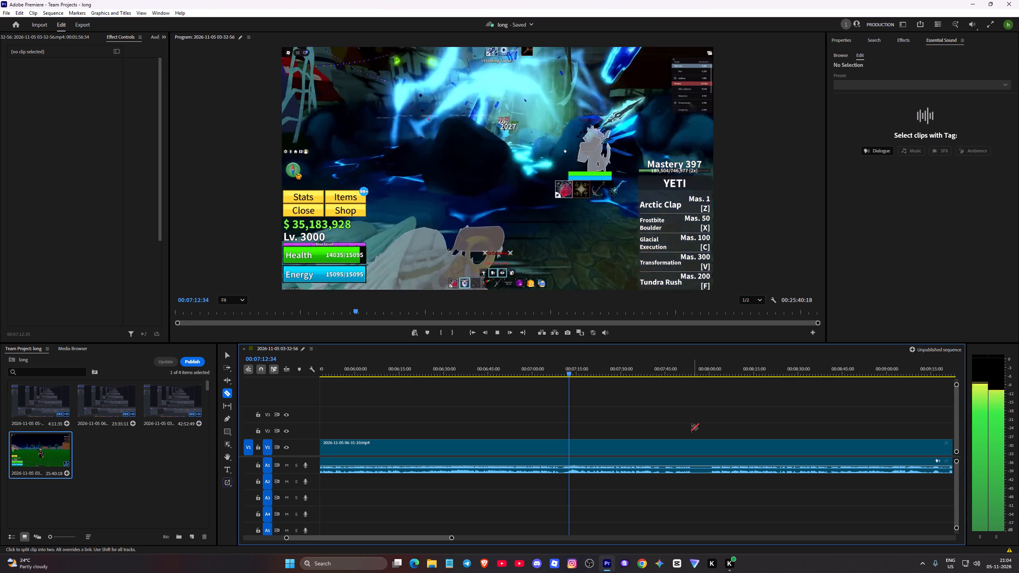
pyautogui.press('space')
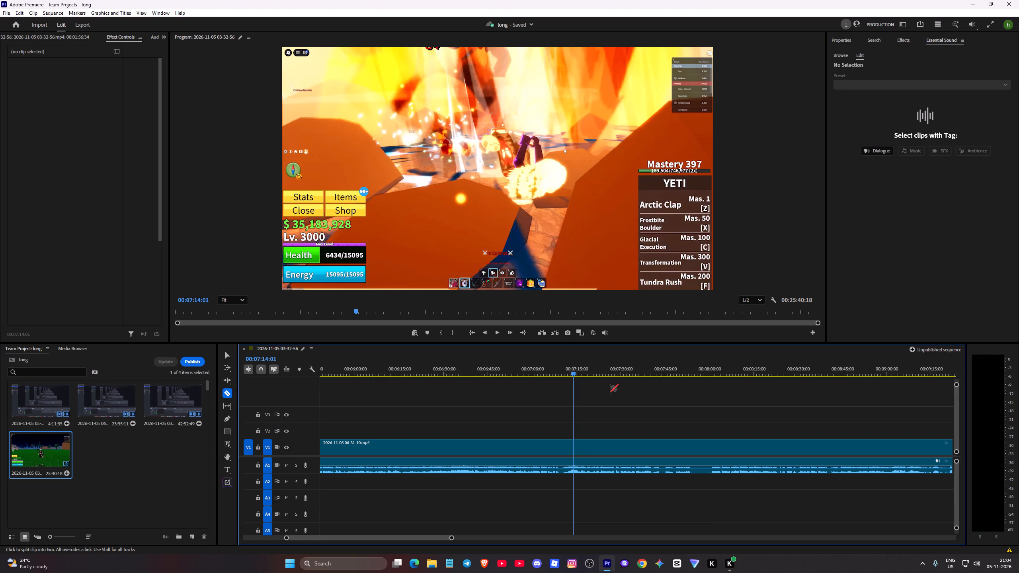
pyautogui.press('space')
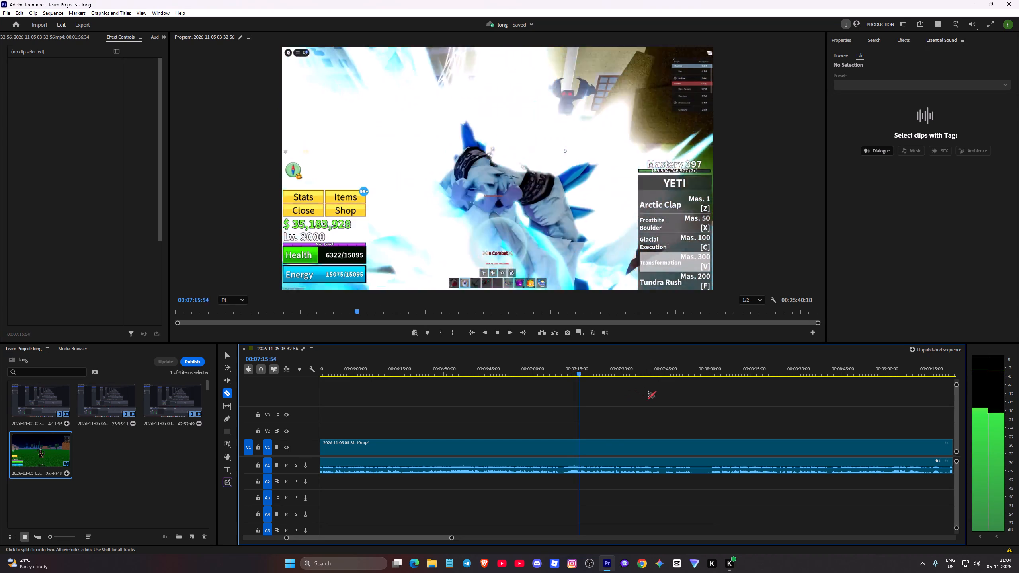
pyautogui.press('space')
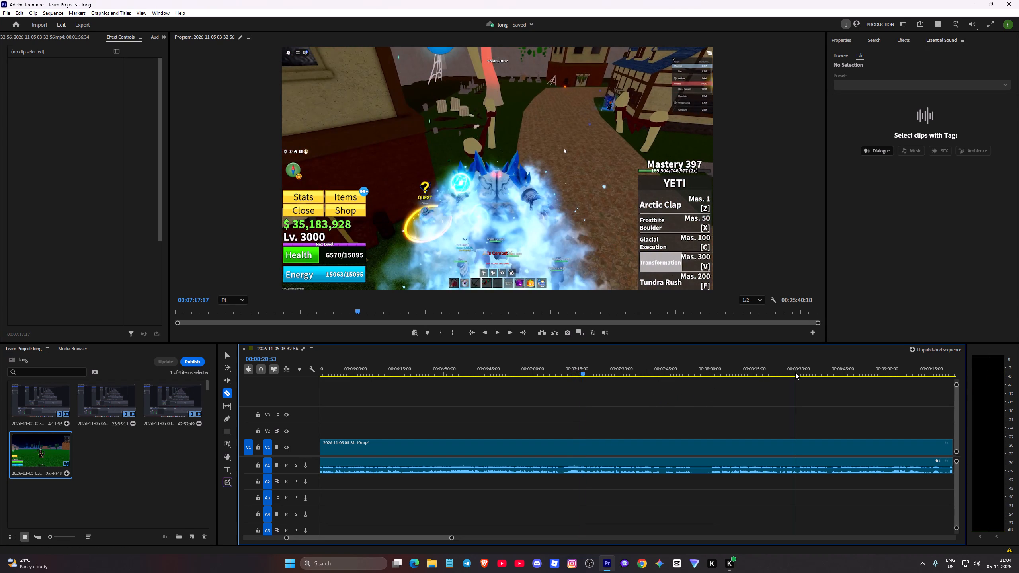
# Sample the footage around 00:08:29 and 00:12:19, and play from about 00:10:59 to 00:11:18 to find where the useful part starts.
pyautogui.click(795, 372)
pyautogui.press('space')
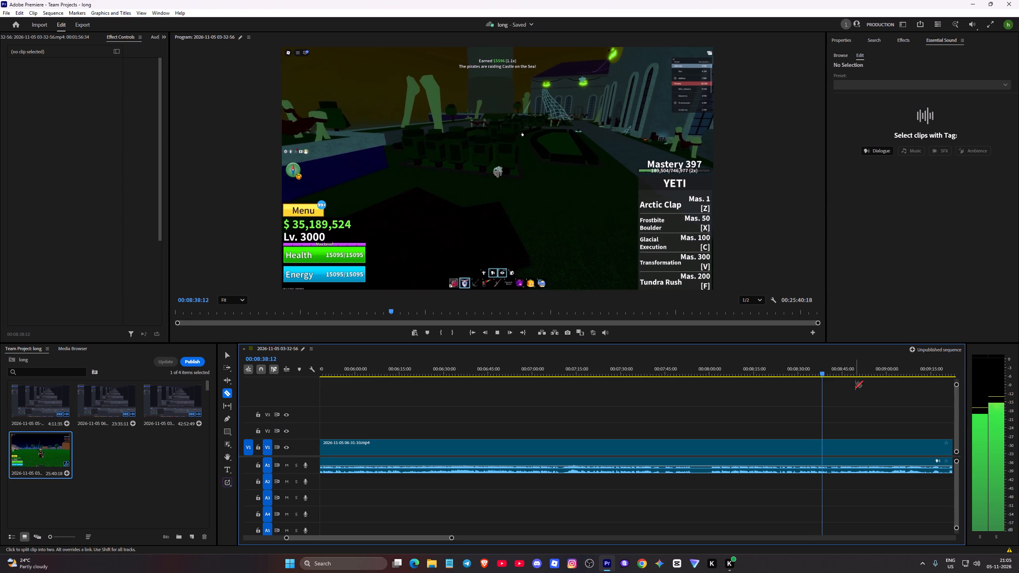
pyautogui.click(931, 372)
pyautogui.click(897, 374)
pyautogui.press('space')
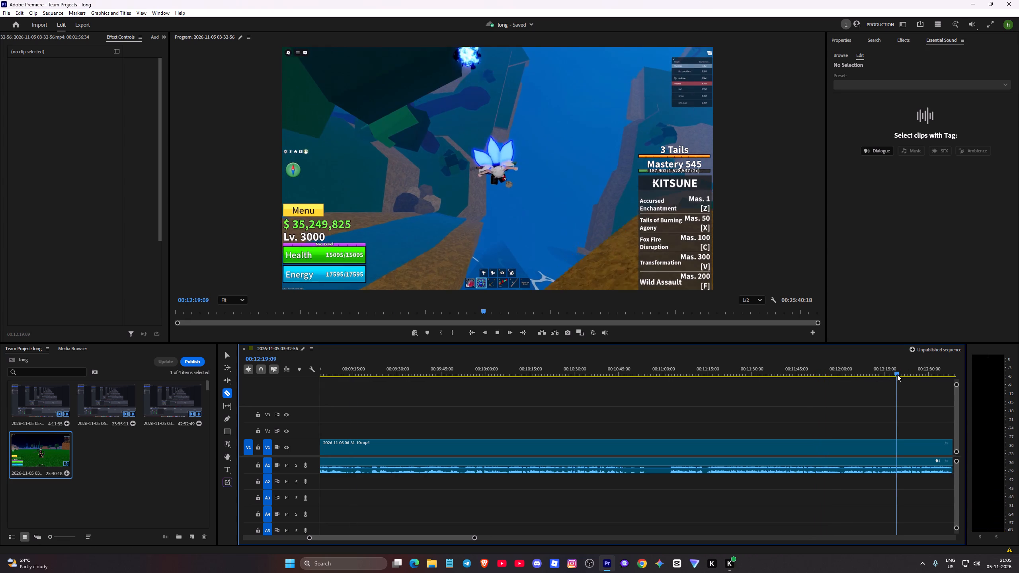
pyautogui.press('space')
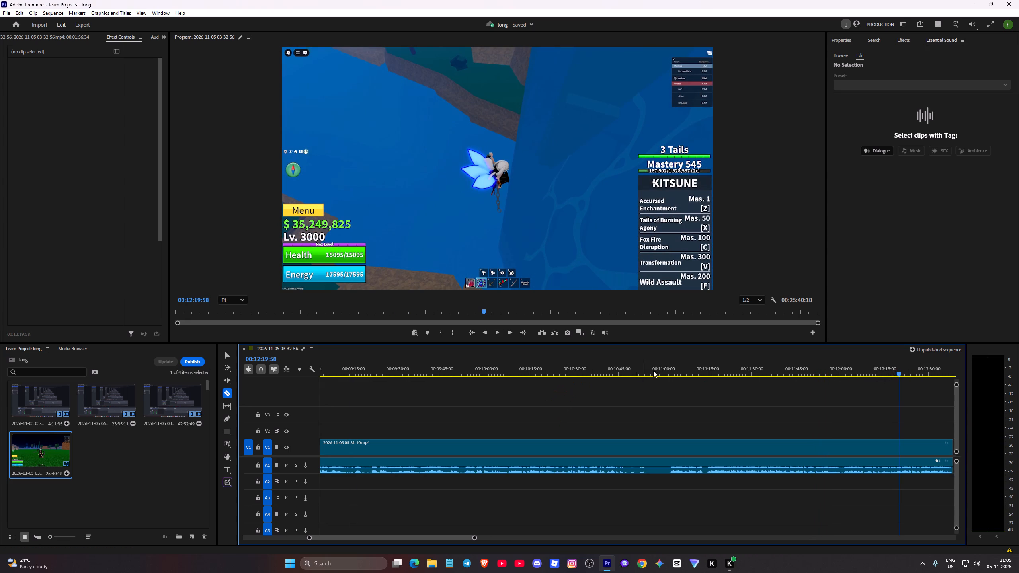
pyautogui.click(662, 371)
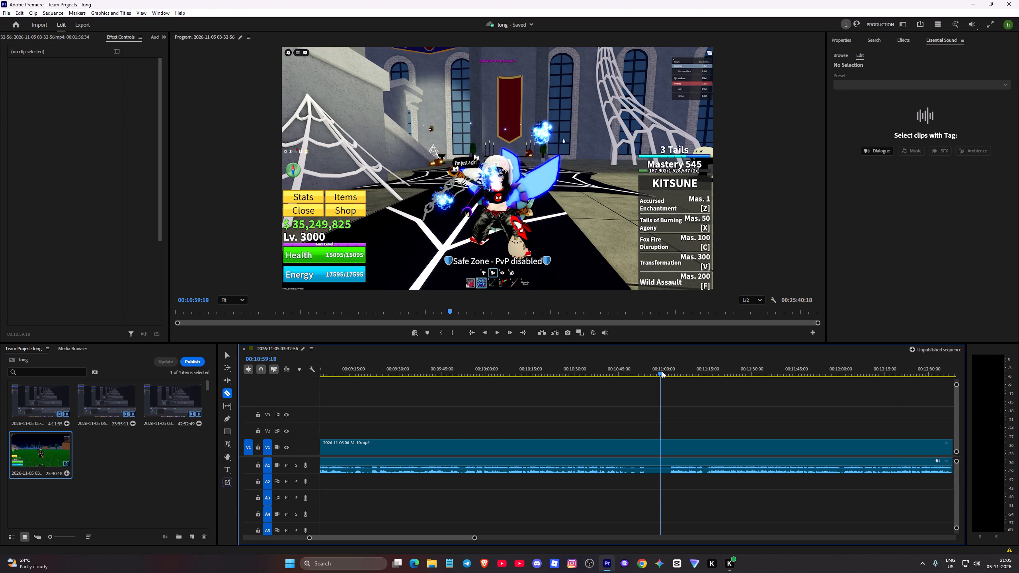
pyautogui.press('space')
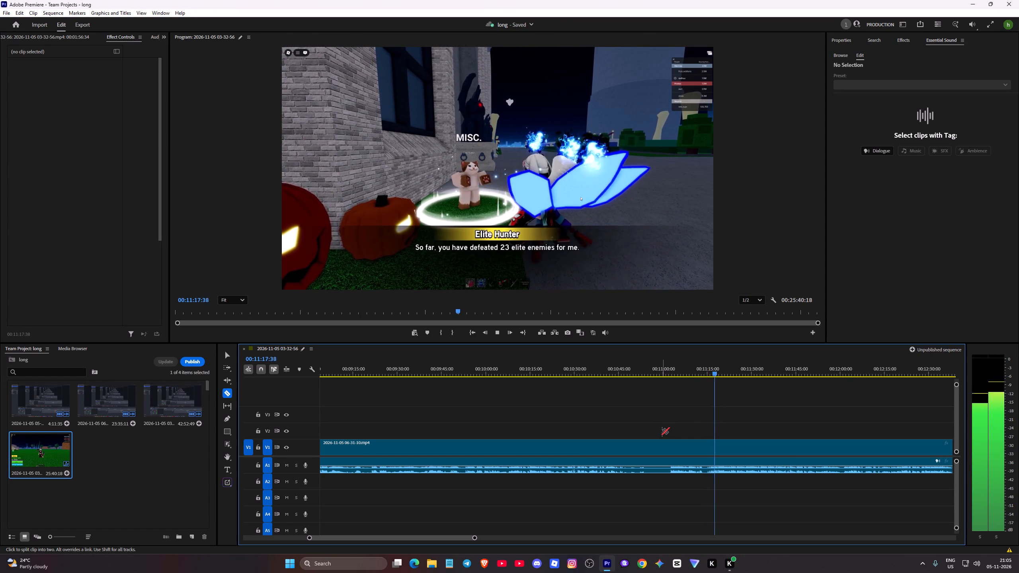
pyautogui.press('space')
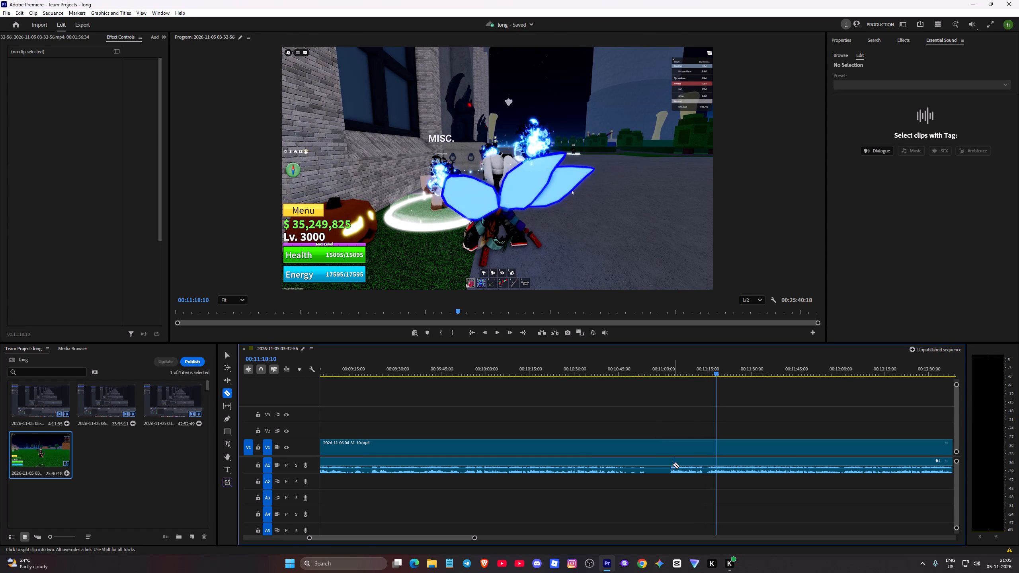
pyautogui.click(669, 464)
pyautogui.click(668, 451)
# Delete the audio and video between the cuts at about 00:03:55:50 and 00:11:02 and close the gap.
pyautogui.press('c')
pyautogui.press('v')
pyautogui.click(647, 464)
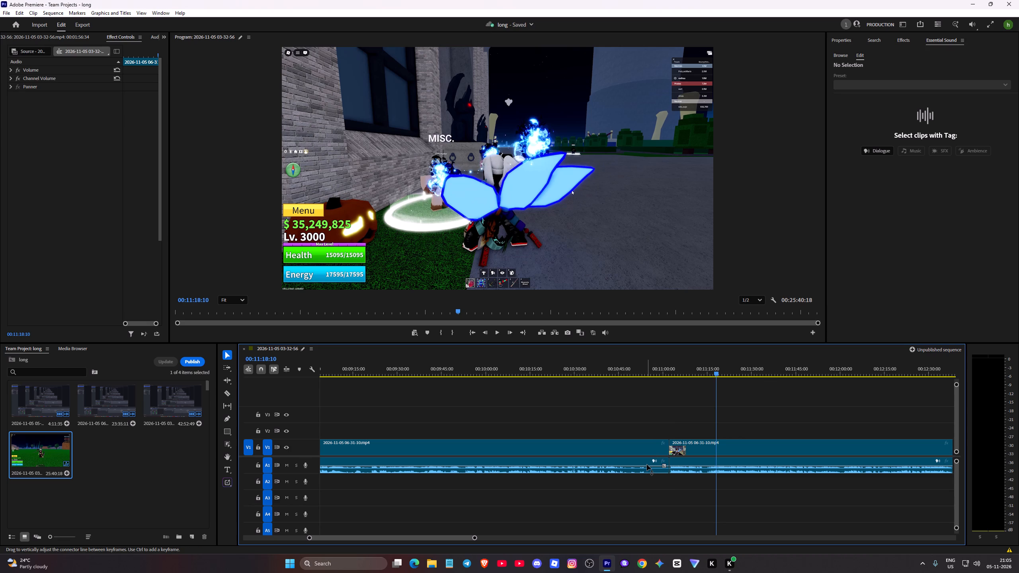
pyautogui.press('Delete')
pyautogui.click(641, 453)
pyautogui.press('Delete')
pyautogui.click(641, 453)
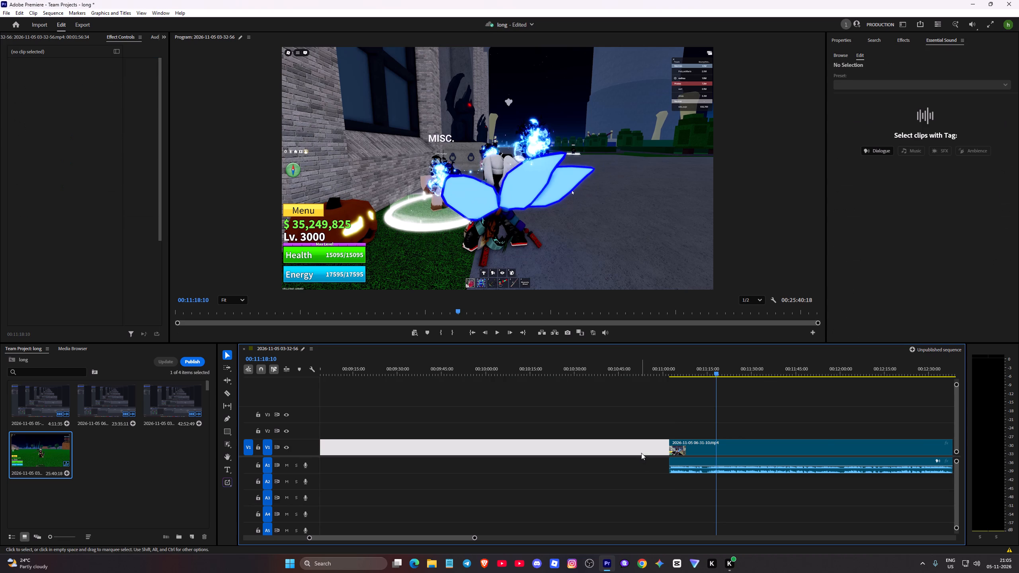
pyautogui.press('Delete')
# Scrub the sequence back from about 00:11:18 to about 00:03:32, ahead of the new join.
pyautogui.moveTo(715, 409); pyautogui.dragTo(525, 422)
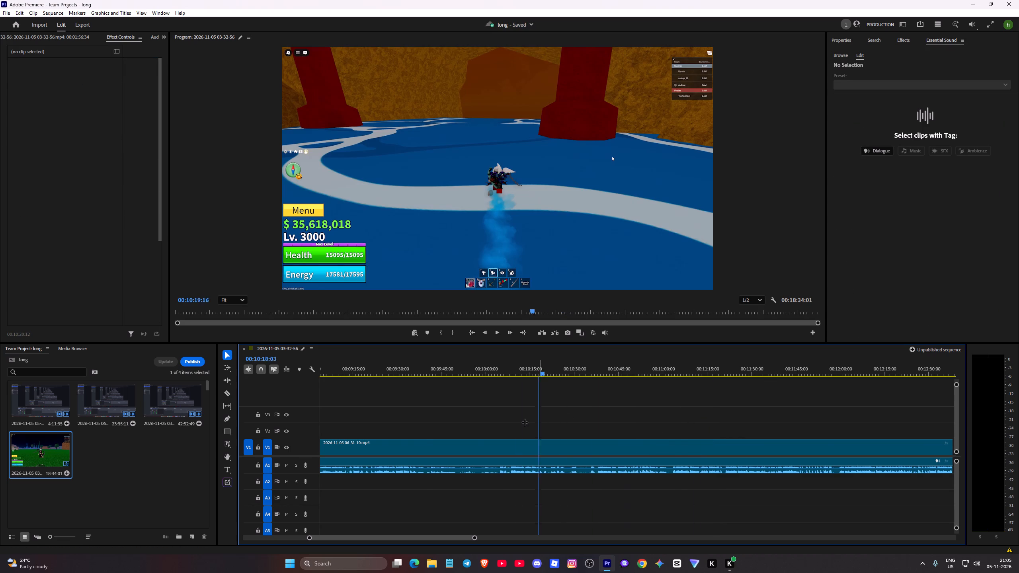
pyautogui.moveTo(525, 422); pyautogui.dragTo(947, 444)
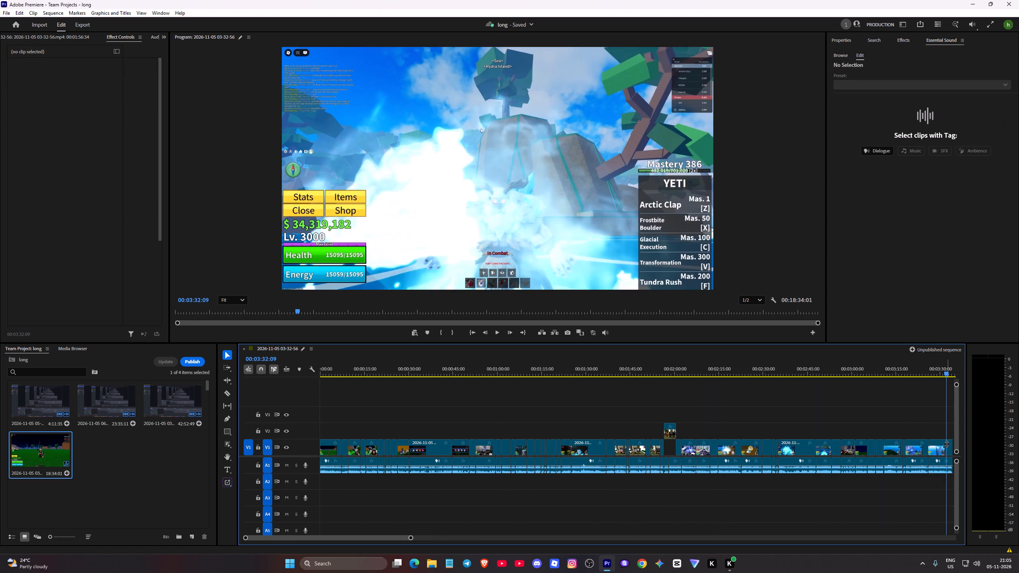
pyautogui.moveTo(947, 444); pyautogui.dragTo(947, 444)
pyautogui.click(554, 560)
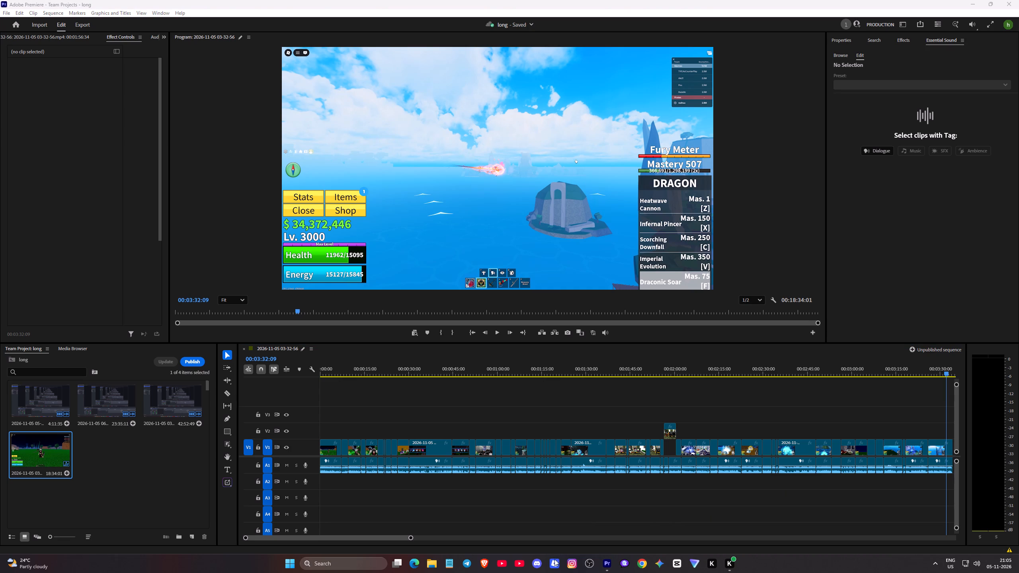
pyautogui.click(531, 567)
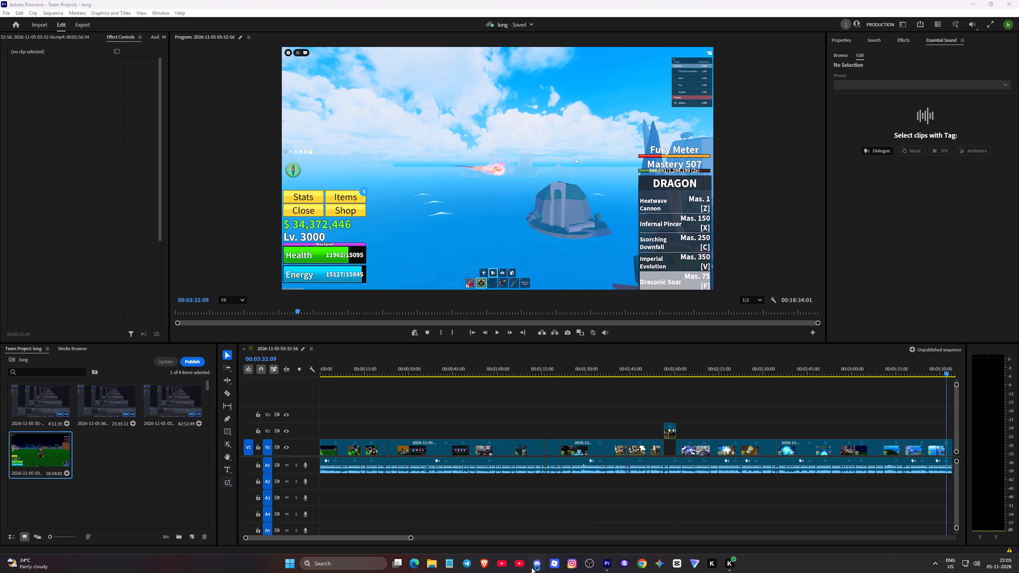